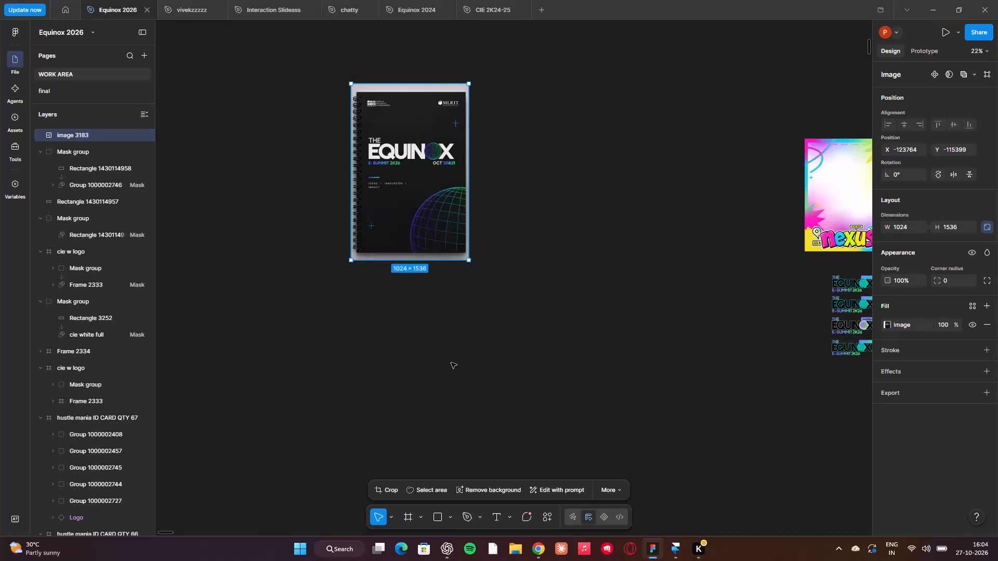
Move the notebook mockup image further left, away from the pink poster artwork, and deselect it.
{"action": "scroll", "coordinate": [451, 363], "scroll_direction": "up", "scroll_amount": 4}
{"action": "scroll", "coordinate": [451, 363], "scroll_direction": "left", "scroll_amount": 3}
{"action": "scroll", "coordinate": [451, 363], "scroll_direction": "right", "scroll_amount": 4}
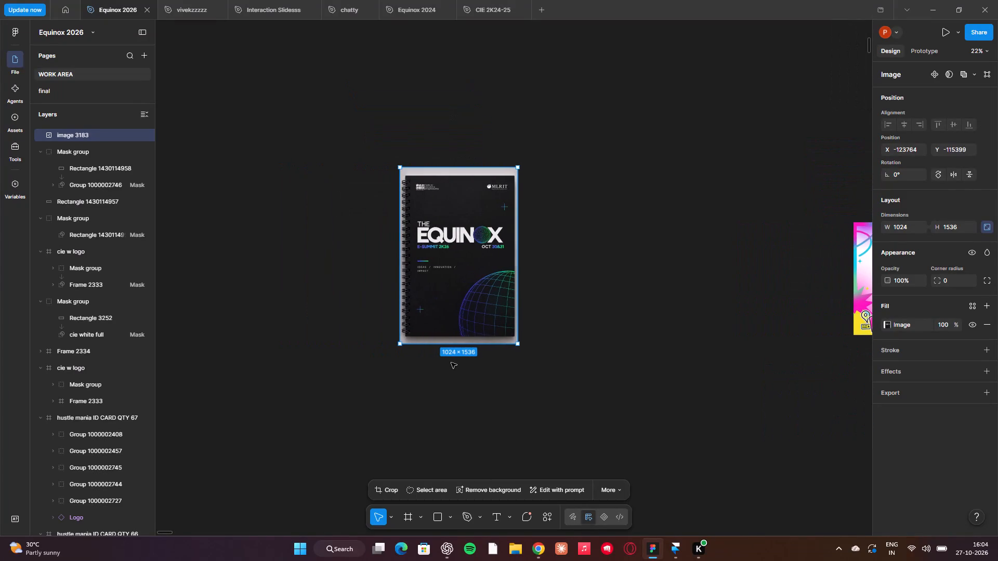
{"action": "left_click_drag", "start_coordinate": [442, 283], "coordinate": [305, 315]}
{"action": "left_click_drag", "start_coordinate": [305, 315], "coordinate": [282, 319]}
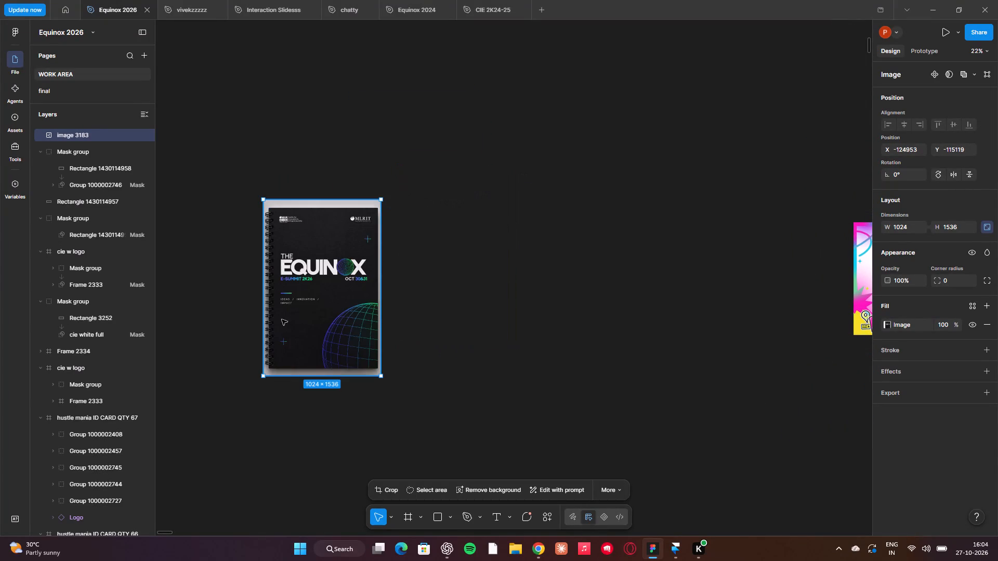
{"action": "left_click_drag", "start_coordinate": [282, 319], "coordinate": [250, 322]}
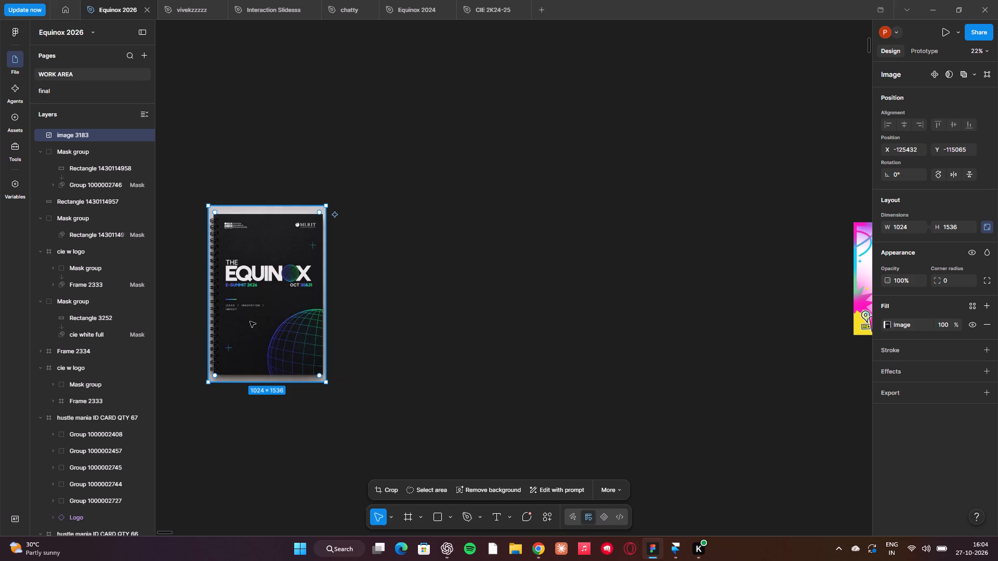
{"action": "left_click", "coordinate": [558, 404]}
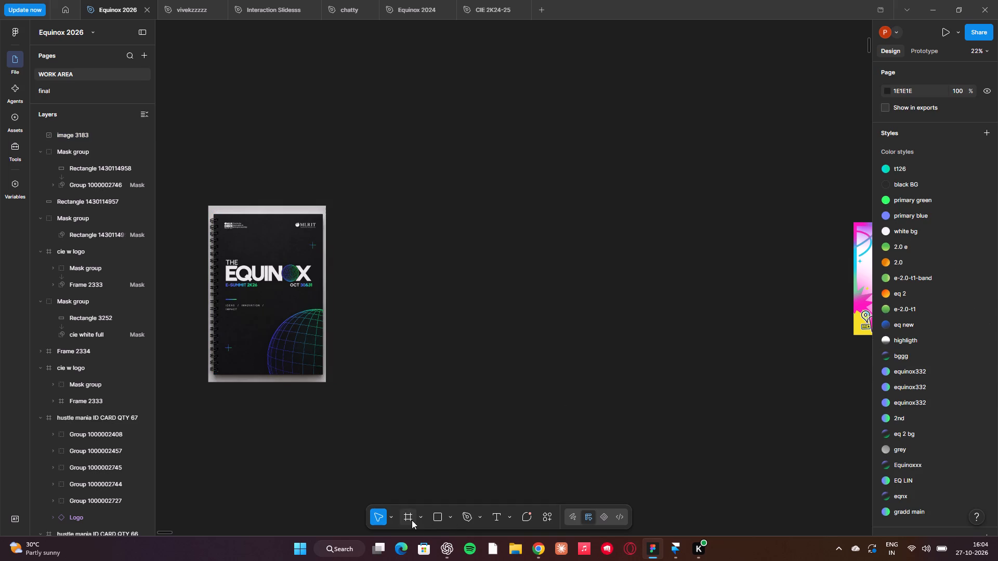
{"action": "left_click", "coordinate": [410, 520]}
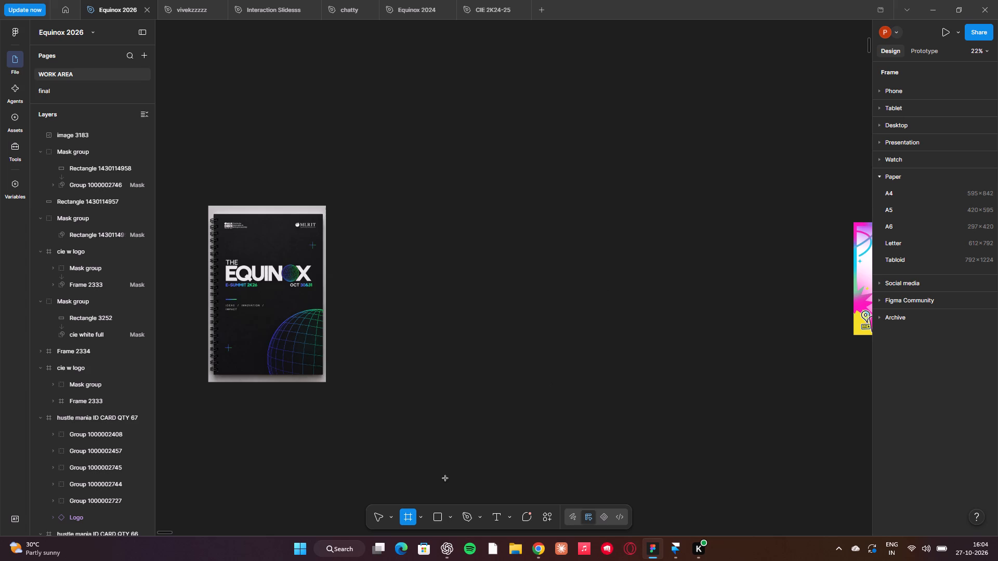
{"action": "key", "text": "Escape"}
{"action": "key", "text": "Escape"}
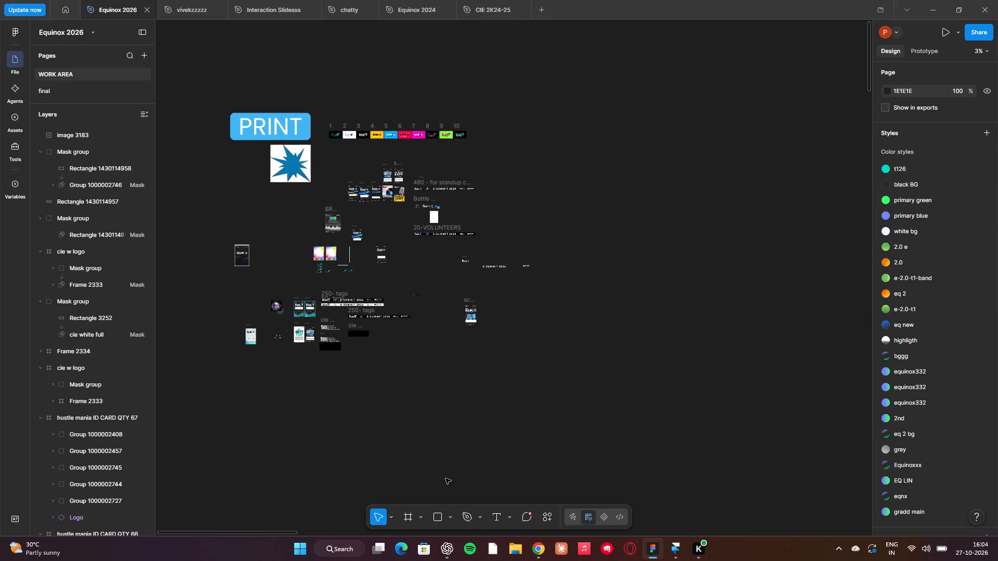
Move the existing scribble pad frame across the canvas to beside the notebook mockup, leaving a frame-wide gap between them.
{"action": "scroll", "coordinate": [343, 273], "scroll_direction": "up", "scroll_amount": 1}
{"action": "scroll", "coordinate": [343, 273], "scroll_direction": "right", "scroll_amount": 2}
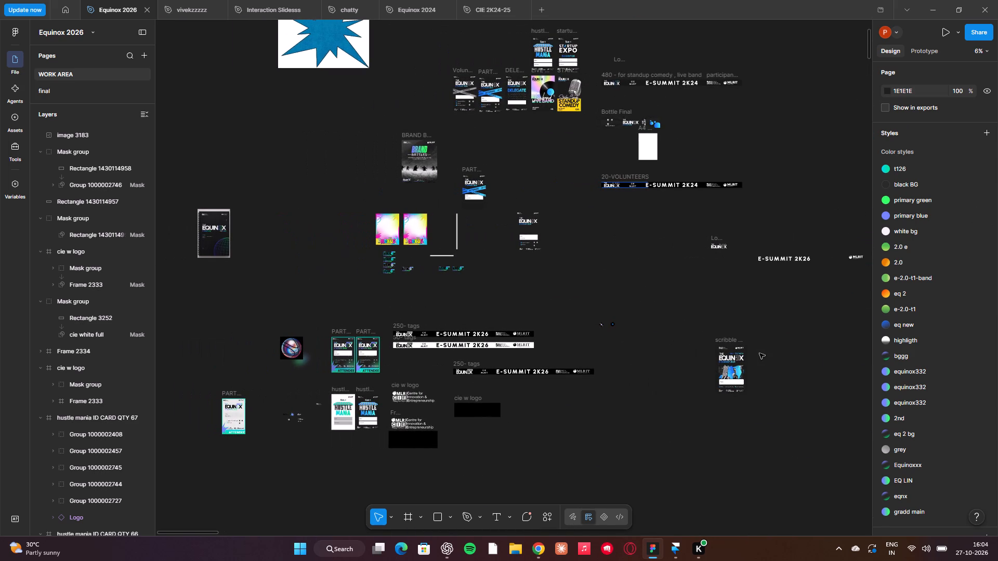
{"action": "left_click_drag", "start_coordinate": [730, 339], "coordinate": [233, 234]}
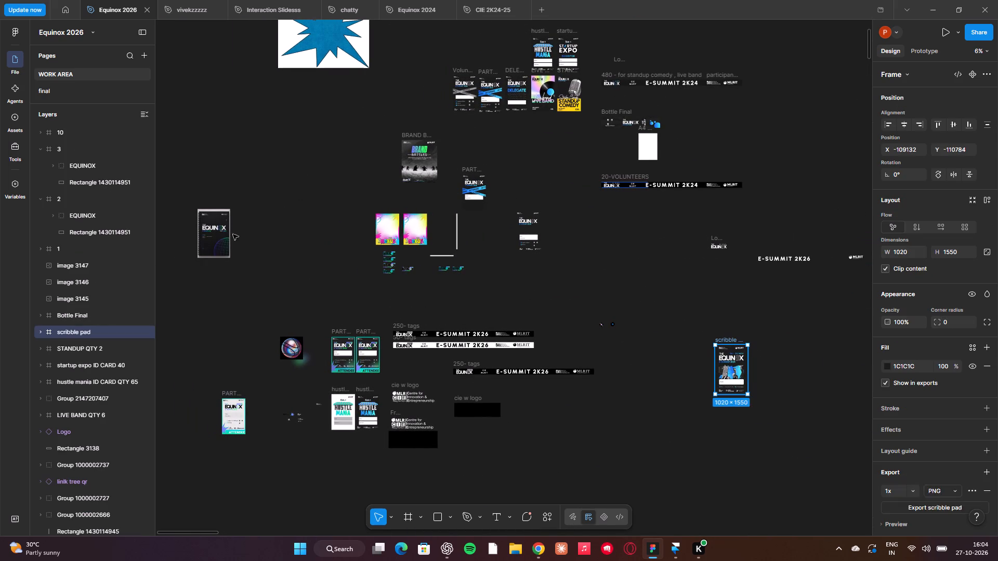
{"action": "left_click_drag", "start_coordinate": [233, 234], "coordinate": [254, 210]}
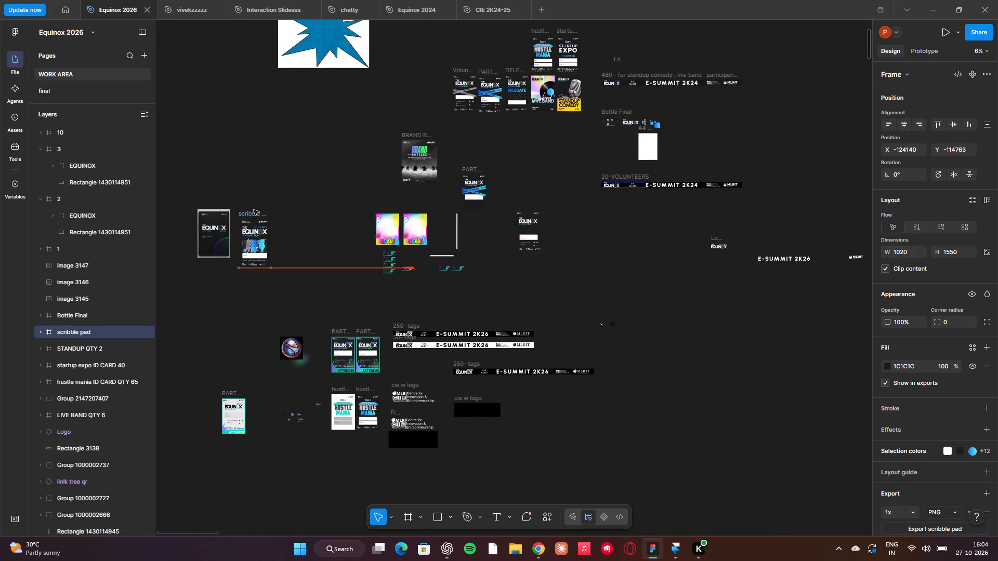
{"action": "left_click_drag", "start_coordinate": [254, 210], "coordinate": [255, 201]}
{"action": "scroll", "coordinate": [255, 201], "scroll_direction": "up", "scroll_amount": 1}
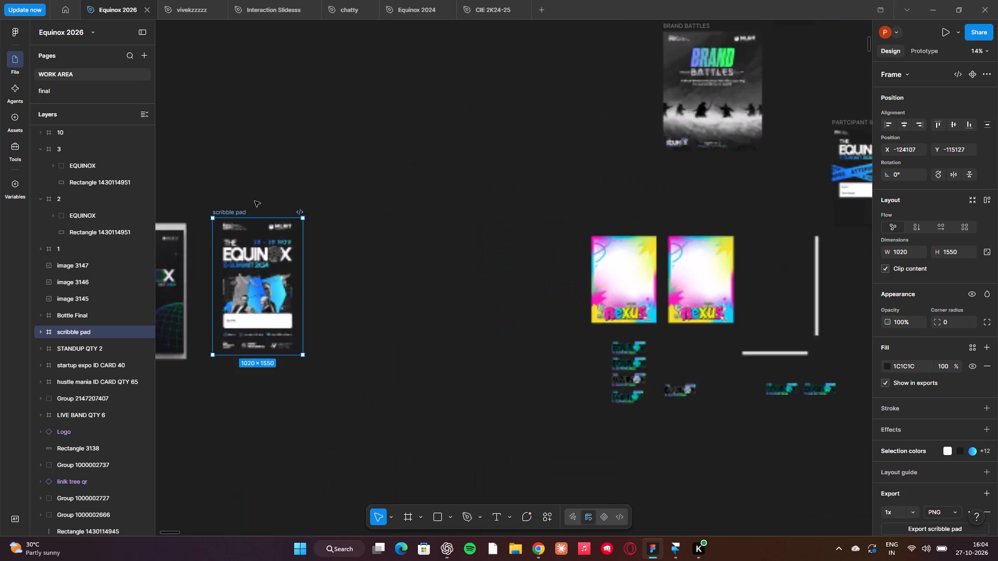
{"action": "scroll", "coordinate": [255, 201], "scroll_direction": "right", "scroll_amount": 6}
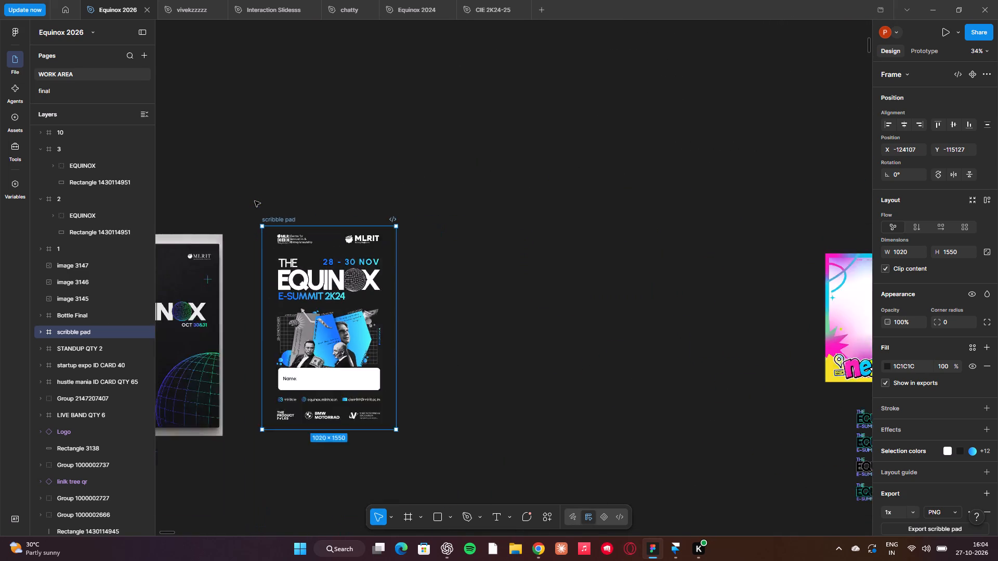
{"action": "left_click_drag", "start_coordinate": [277, 210], "coordinate": [386, 210]}
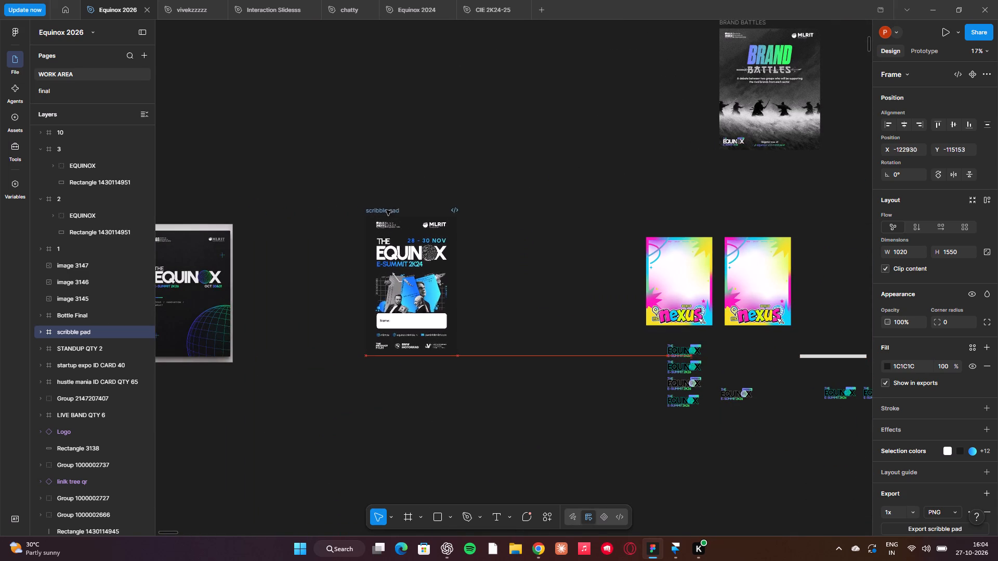
{"action": "left_click_drag", "start_coordinate": [386, 210], "coordinate": [390, 212]}
Duplicate the scribble pad frame and place the copy between the notebook mockup and the original frame.
{"action": "key", "text": "ctrl+d"}
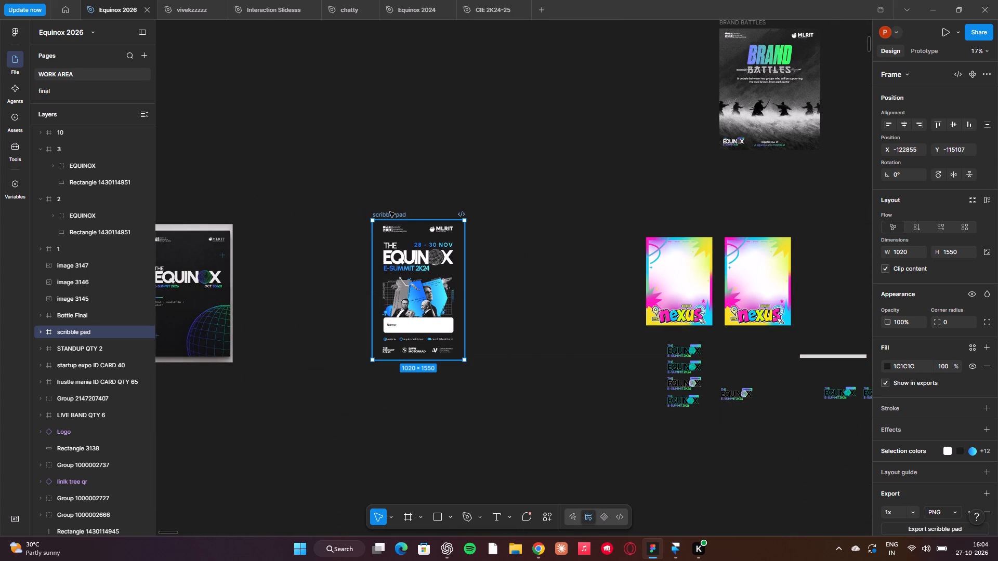
{"action": "left_click_drag", "start_coordinate": [490, 212], "coordinate": [267, 228]}
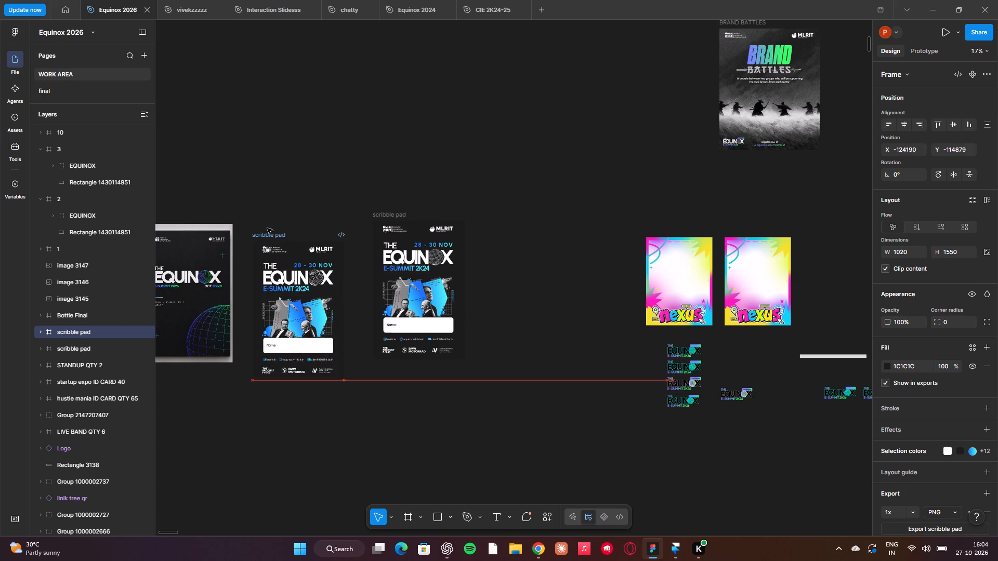
{"action": "left_click_drag", "start_coordinate": [267, 228], "coordinate": [281, 210]}
{"action": "scroll", "coordinate": [281, 210], "scroll_direction": "right", "scroll_amount": 3}
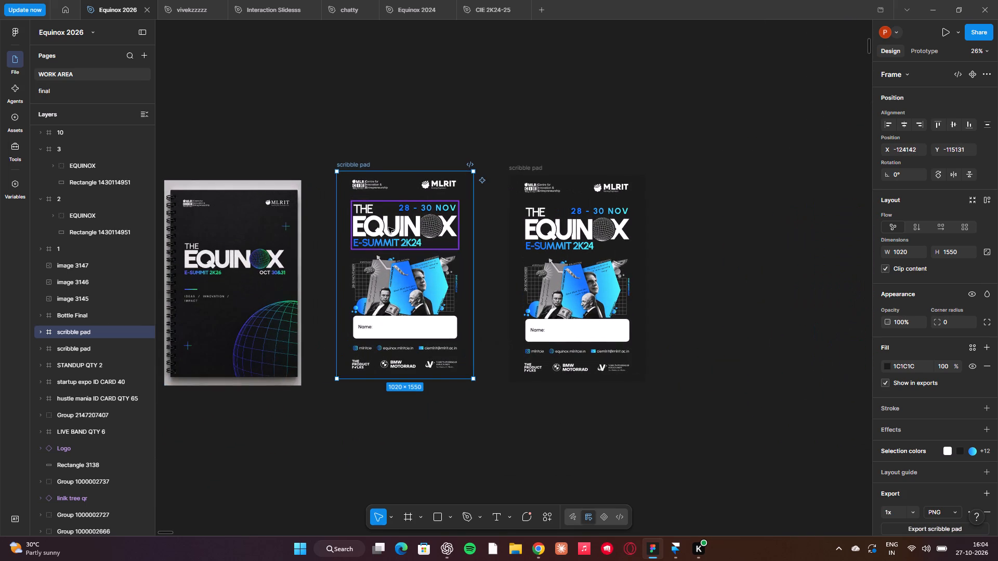
{"action": "left_click_drag", "start_coordinate": [388, 228], "coordinate": [397, 195]}
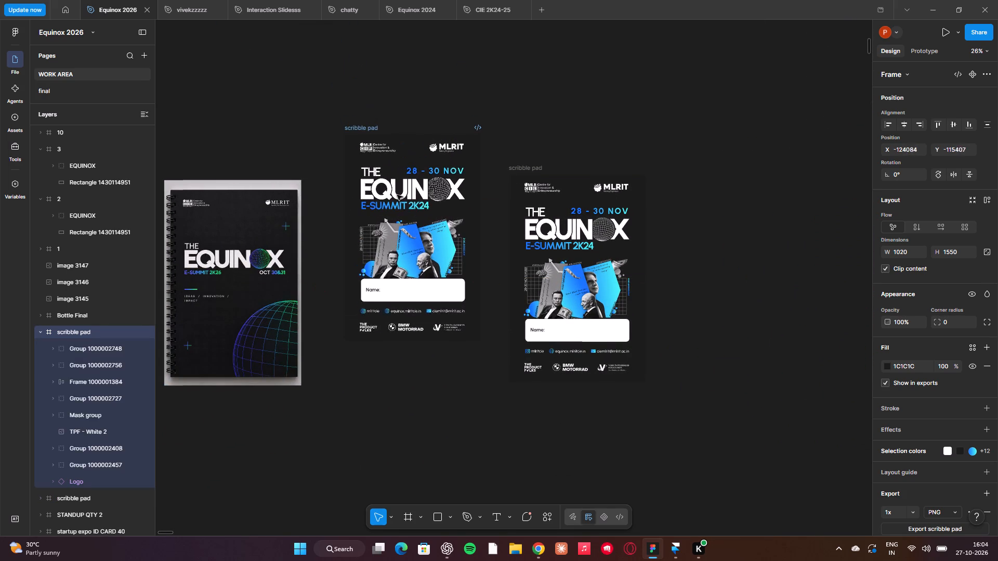
{"action": "left_click_drag", "start_coordinate": [397, 195], "coordinate": [403, 215]}
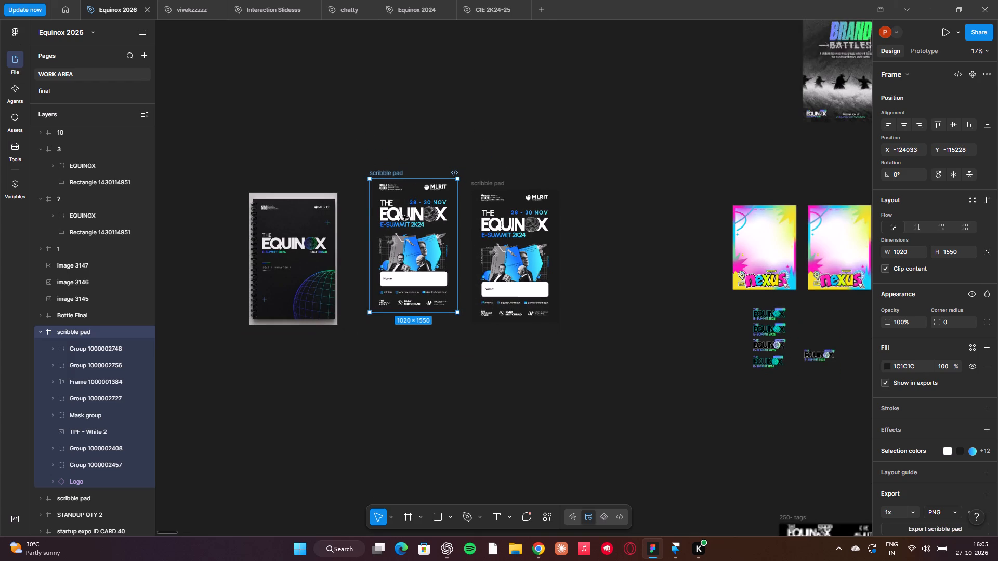
Group all the elements in the duplicated scribble pad frame: logos, title, collage, name box, contact row and sponsor logos.
{"action": "left_click", "coordinate": [387, 185]}
{"action": "left_click", "coordinate": [425, 189]}
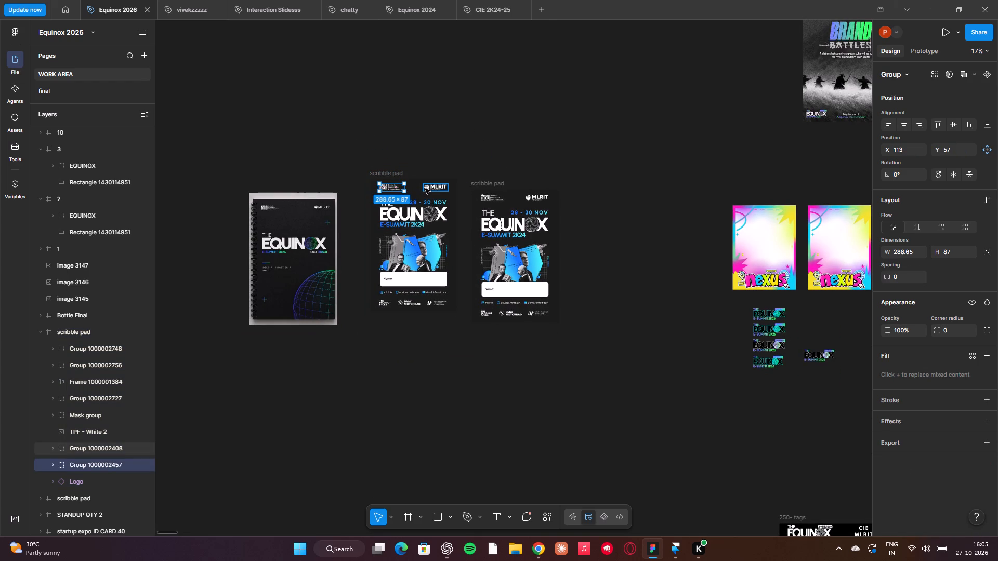
{"action": "left_click", "coordinate": [389, 190], "text": "shift"}
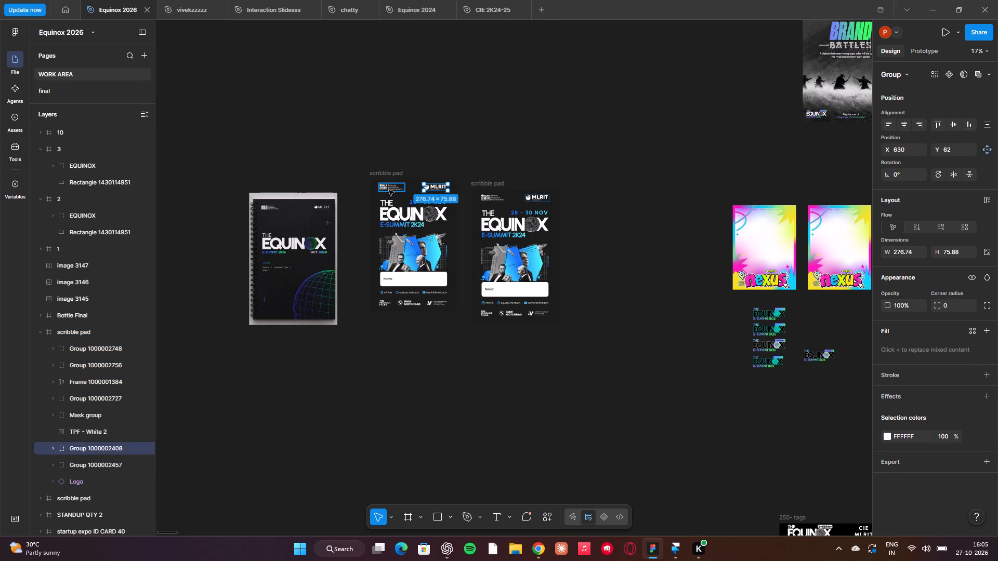
{"action": "left_click", "coordinate": [401, 211], "text": "shift"}
{"action": "left_click", "coordinate": [402, 253], "text": "shift"}
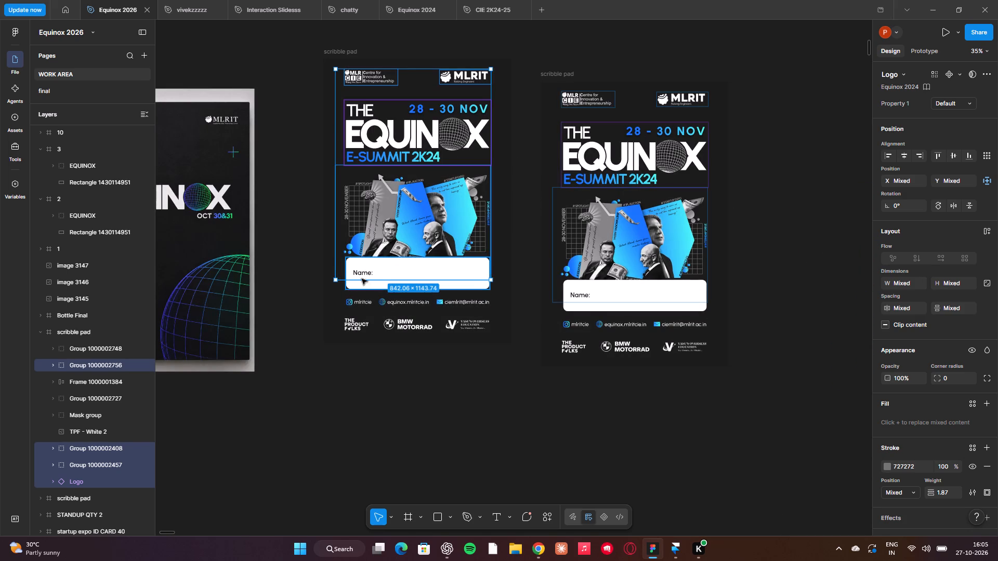
{"action": "left_click", "coordinate": [366, 288], "text": "shift"}
{"action": "left_click", "coordinate": [358, 303], "text": "shift"}
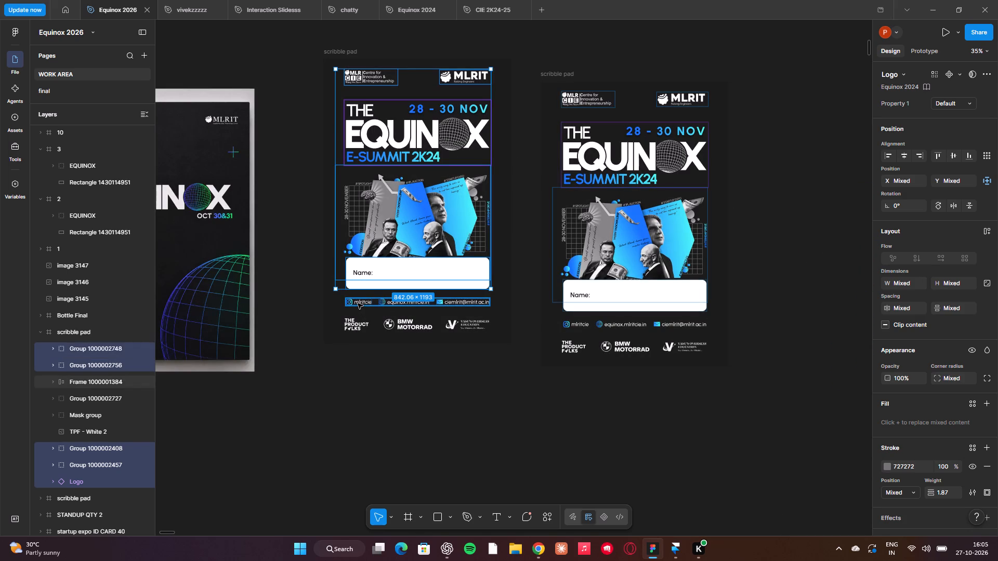
{"action": "left_click", "coordinate": [353, 332], "text": "shift"}
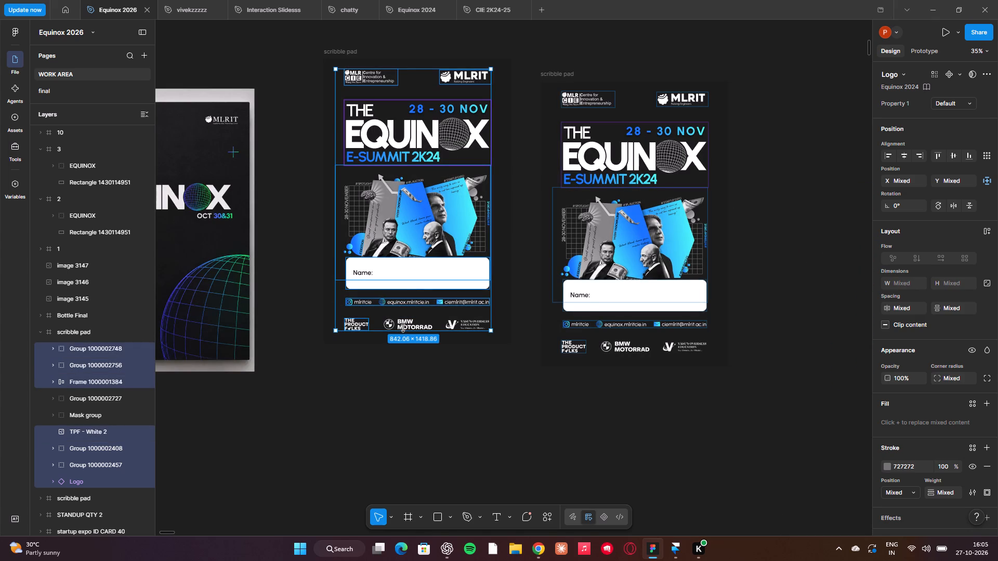
{"action": "left_click", "coordinate": [400, 323], "text": "shift"}
{"action": "left_click", "coordinate": [459, 328], "text": "shift"}
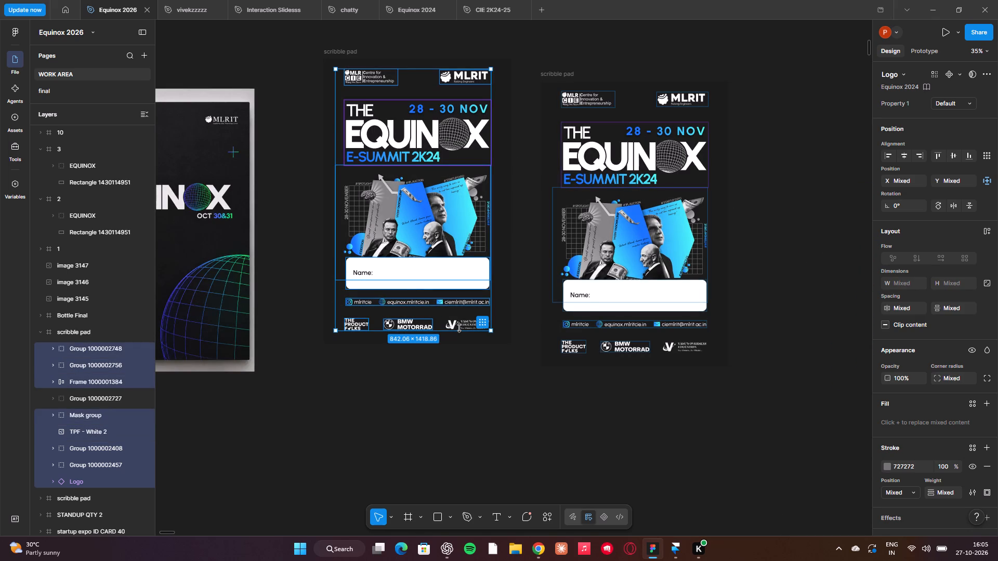
{"action": "left_click", "coordinate": [447, 319], "text": "shift"}
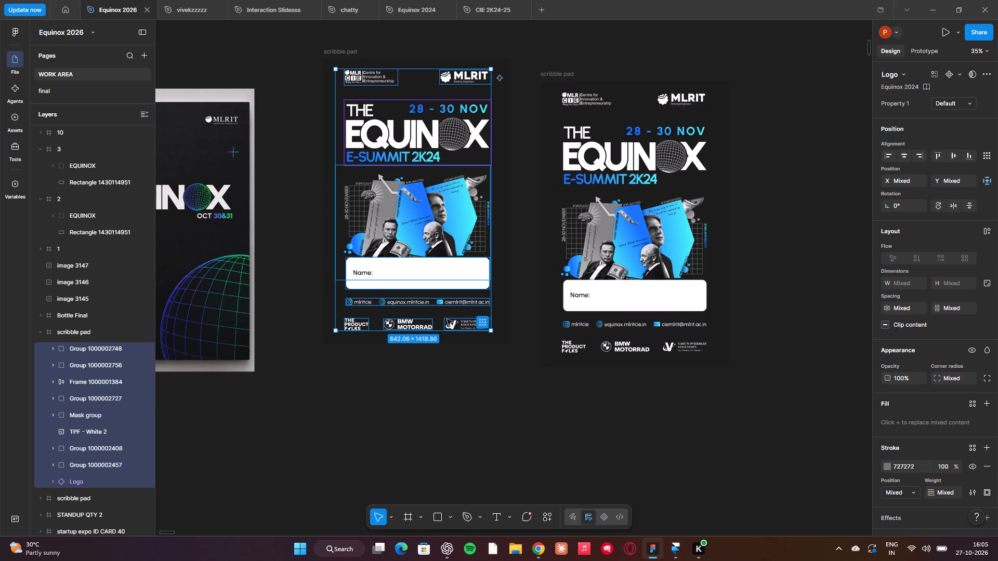
{"action": "key", "text": "ctrl+g"}
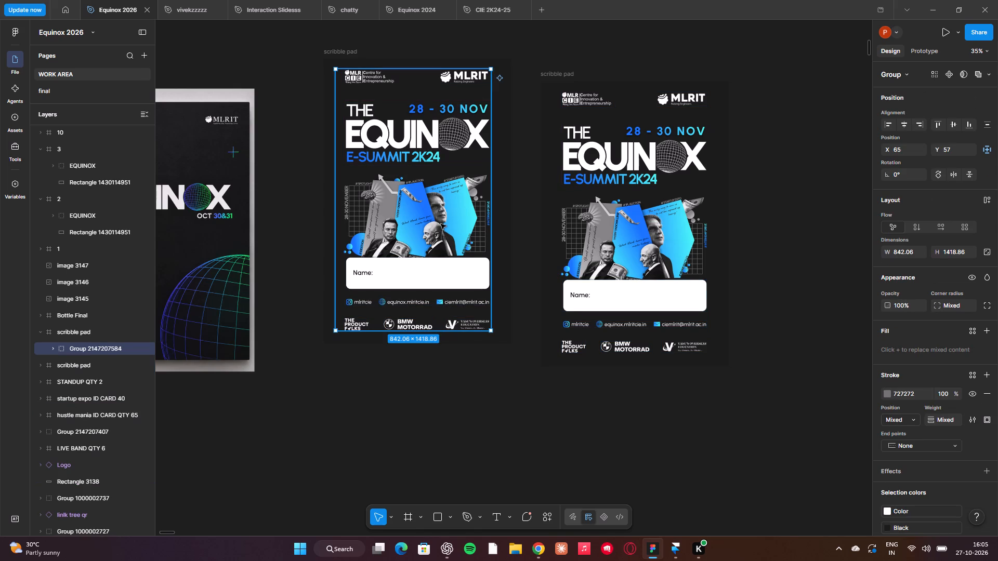
Move the grouped artwork out of the duplicated frame to the empty canvas up and left of the notebook mockup.
{"action": "left_click_drag", "start_coordinate": [441, 224], "coordinate": [243, 114]}
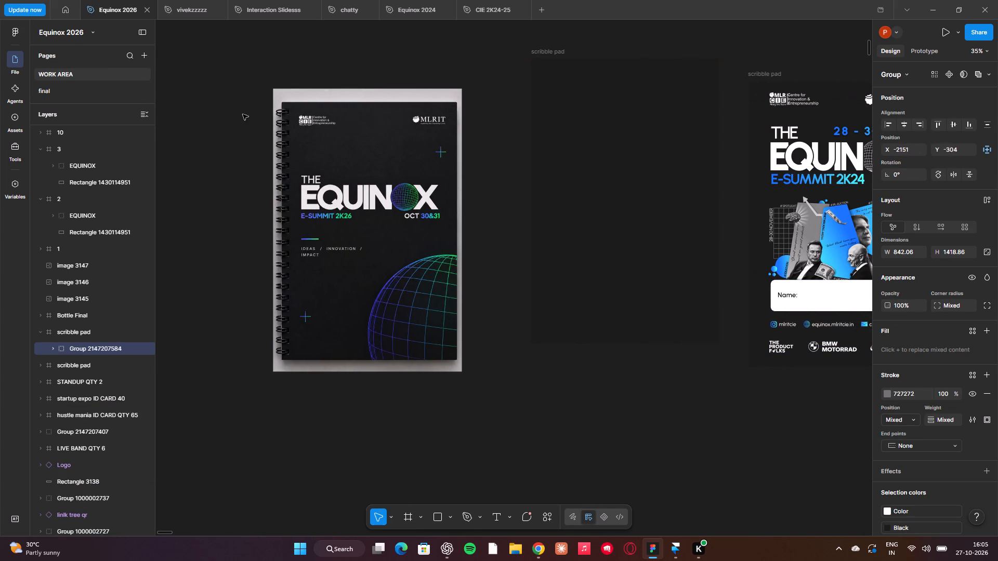
{"action": "left_click_drag", "start_coordinate": [243, 114], "coordinate": [195, 73]}
{"action": "scroll", "coordinate": [195, 73], "scroll_direction": "right", "scroll_amount": 1}
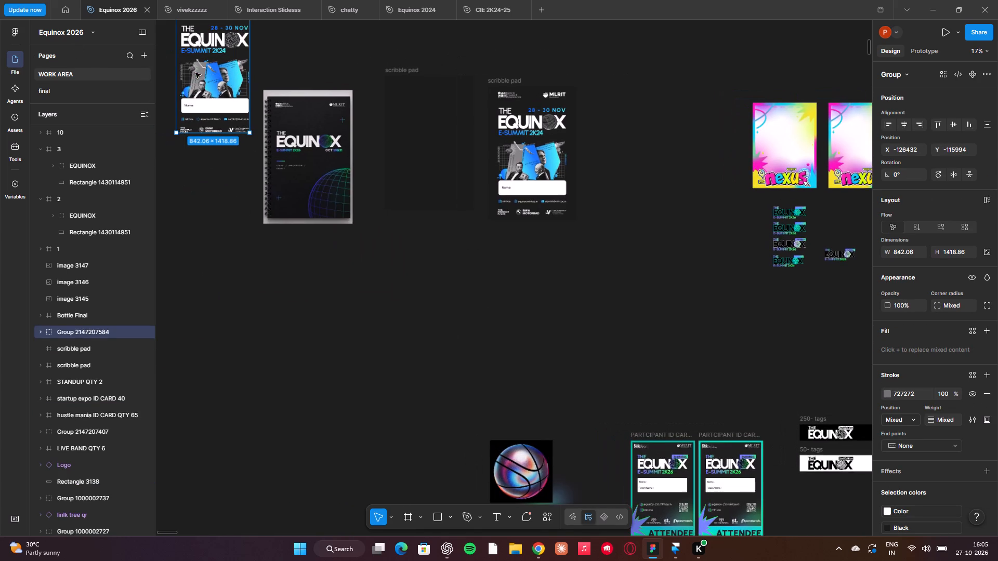
Move the notebook mockup image right beside the emptied scribble pad frame as a reference.
{"action": "left_click_drag", "start_coordinate": [319, 131], "coordinate": [317, 105]}
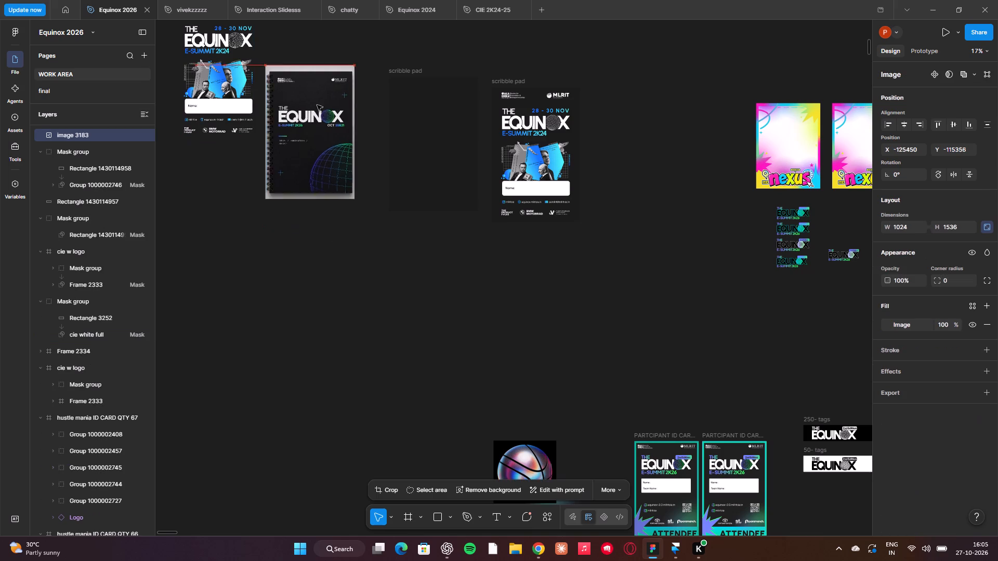
{"action": "left_click_drag", "start_coordinate": [317, 105], "coordinate": [333, 117]}
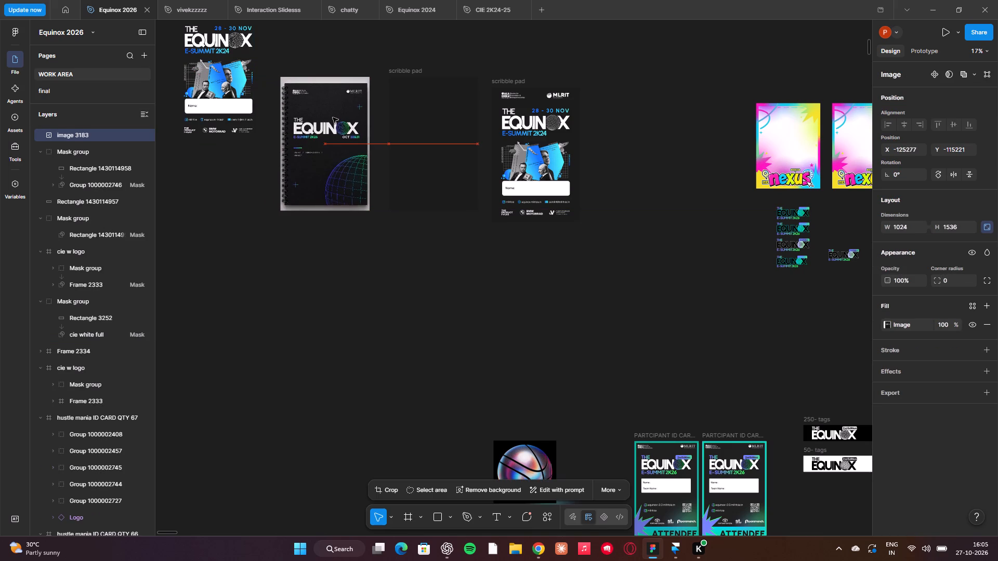
{"action": "left_click_drag", "start_coordinate": [333, 117], "coordinate": [343, 114]}
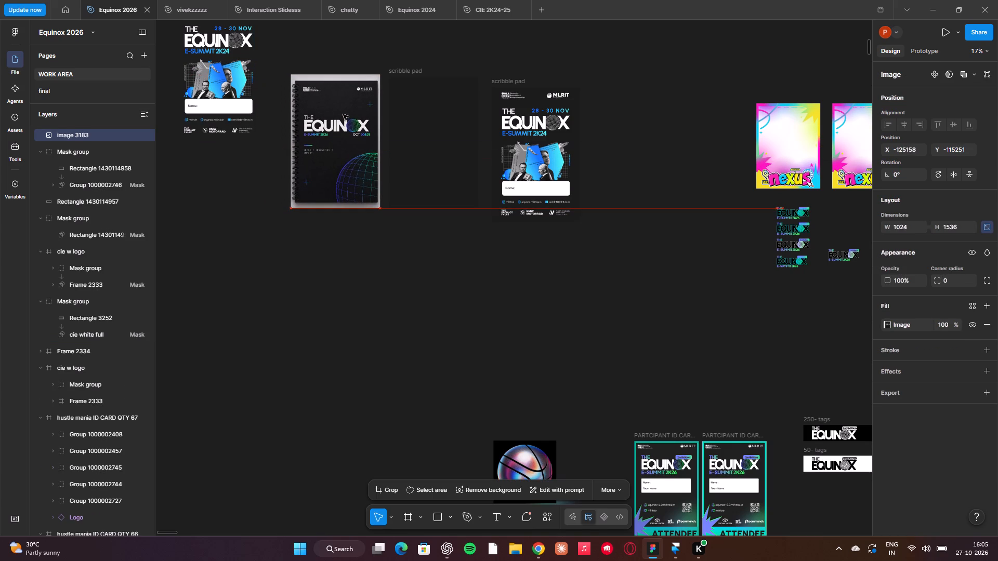
{"action": "left_click_drag", "start_coordinate": [343, 114], "coordinate": [343, 118]}
{"action": "scroll", "coordinate": [343, 118], "scroll_direction": "right", "scroll_amount": 1}
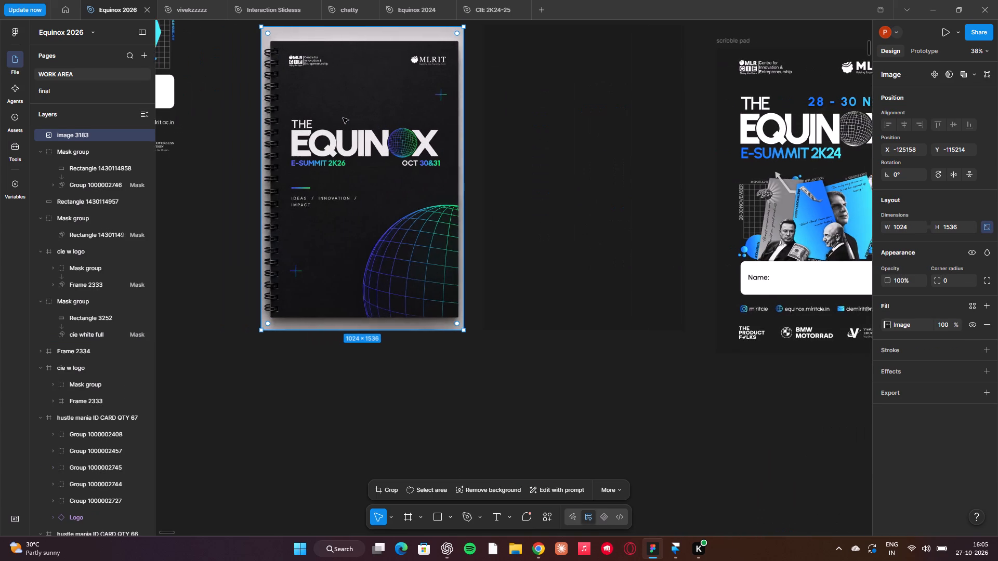
Set the emptied scribble pad frame's fill to 181818, sampled from the notebook mockup's black cover.
{"action": "left_click", "coordinate": [562, 171]}
{"action": "scroll", "coordinate": [562, 171], "scroll_direction": "left", "scroll_amount": 1}
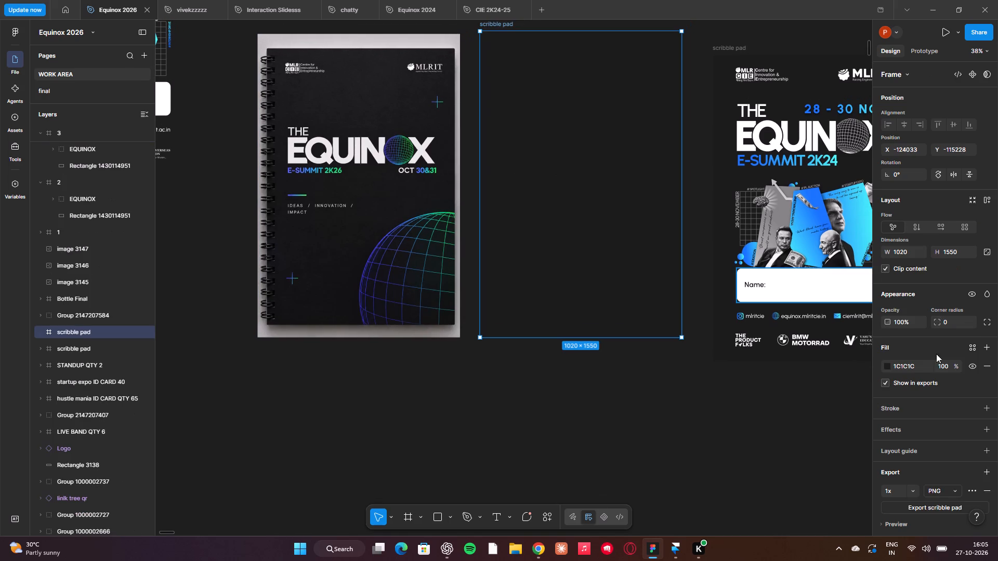
{"action": "left_click", "coordinate": [886, 371]}
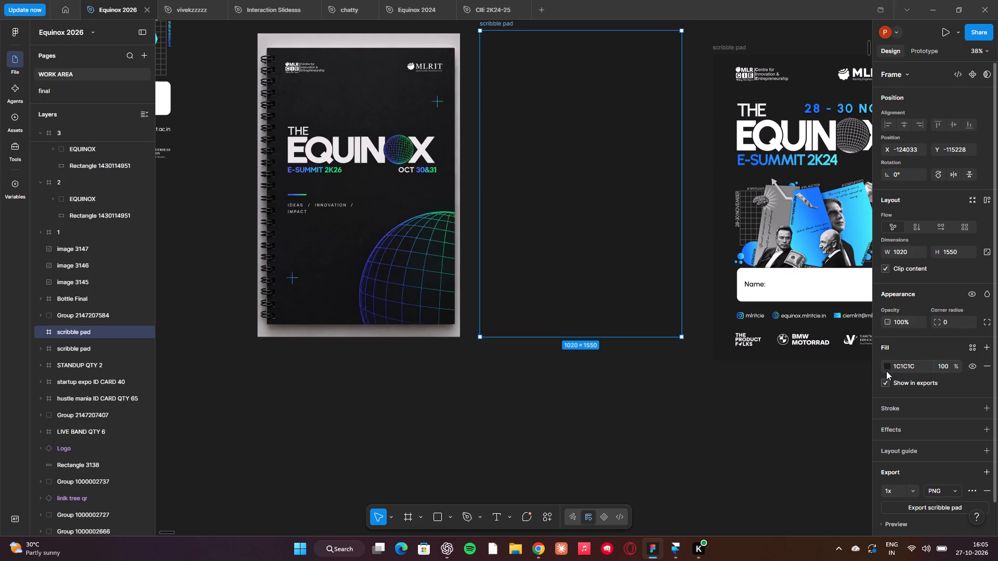
{"action": "left_click", "coordinate": [884, 368]}
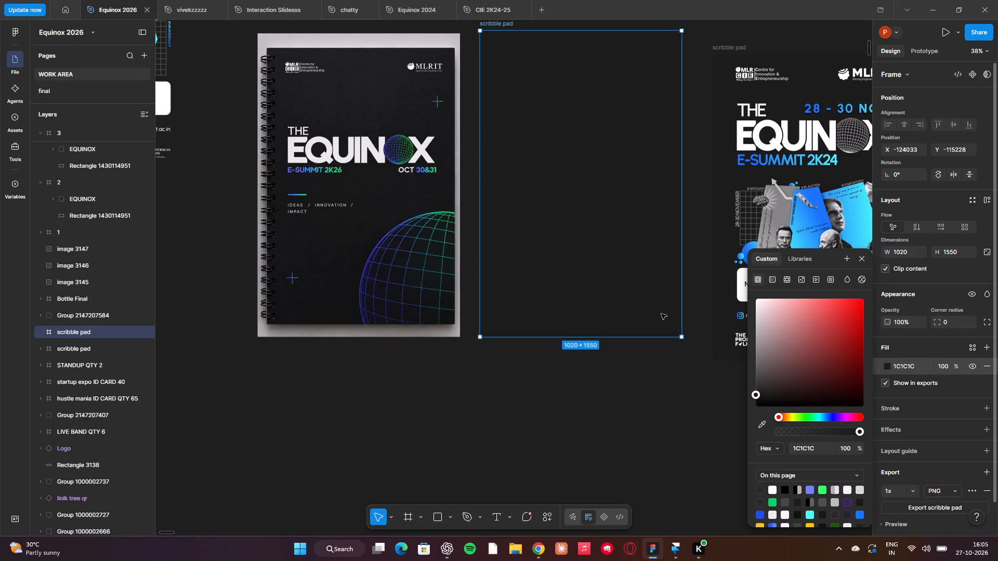
{"action": "scroll", "coordinate": [459, 236], "scroll_direction": "right", "scroll_amount": 1}
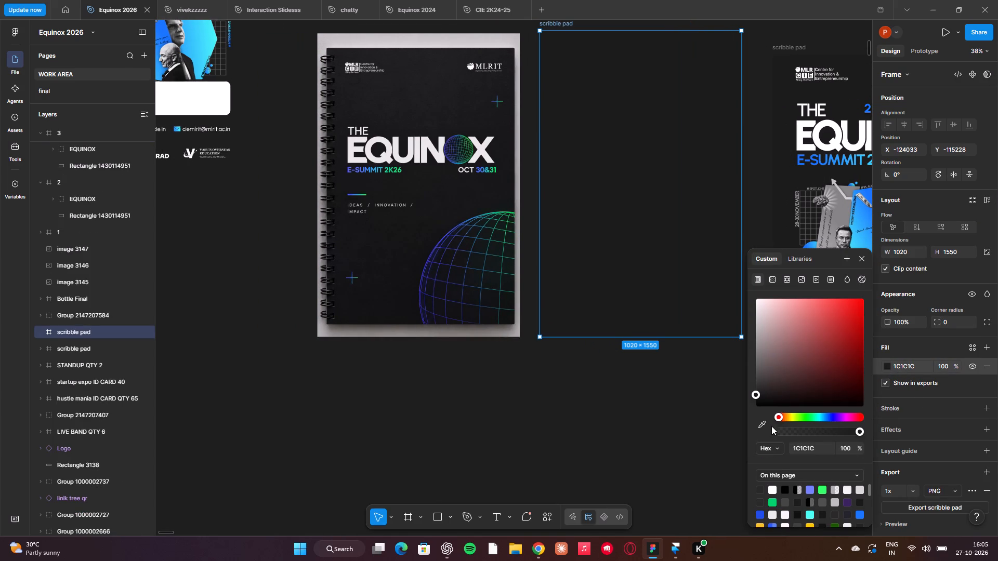
{"action": "left_click", "coordinate": [763, 426]}
{"action": "left_click", "coordinate": [431, 200]}
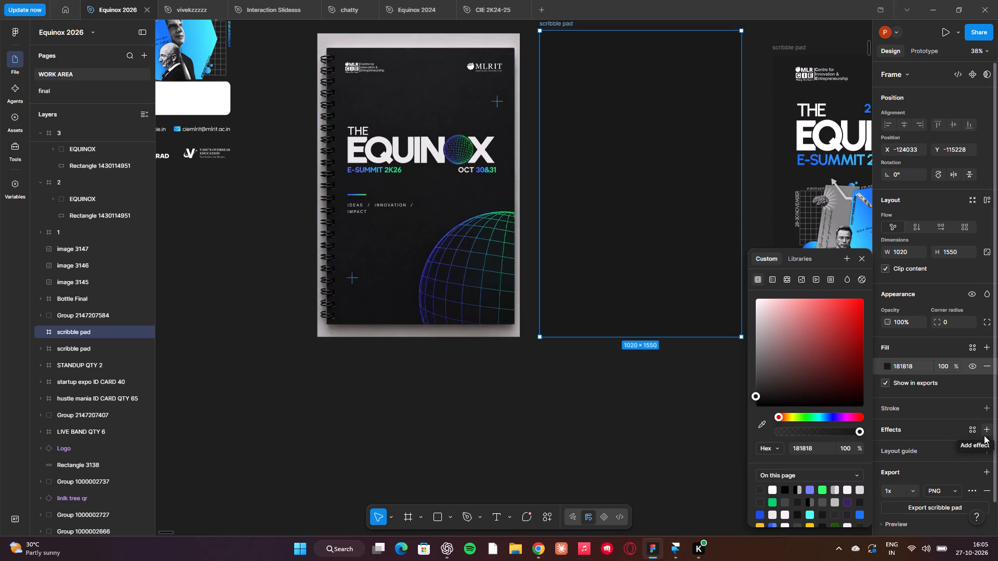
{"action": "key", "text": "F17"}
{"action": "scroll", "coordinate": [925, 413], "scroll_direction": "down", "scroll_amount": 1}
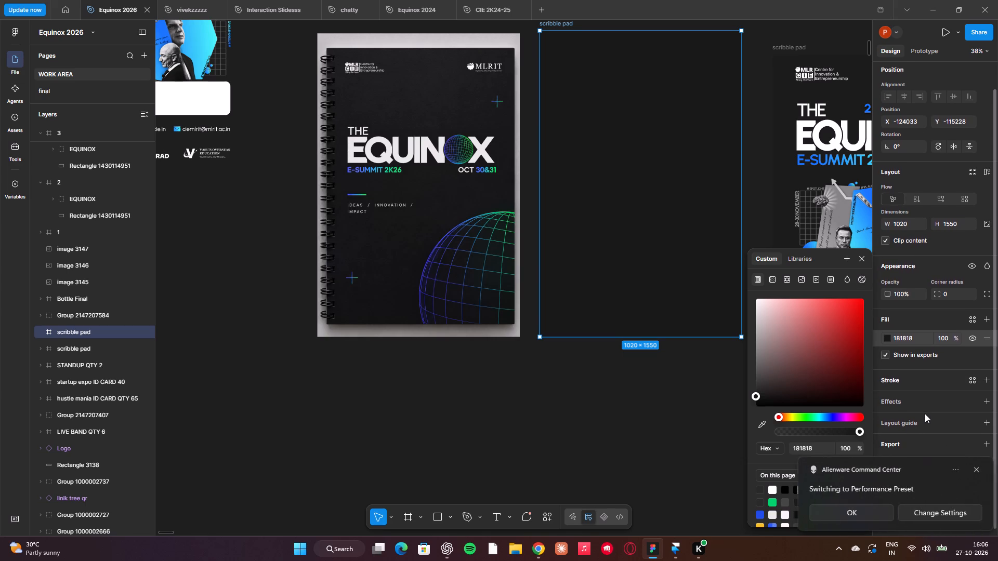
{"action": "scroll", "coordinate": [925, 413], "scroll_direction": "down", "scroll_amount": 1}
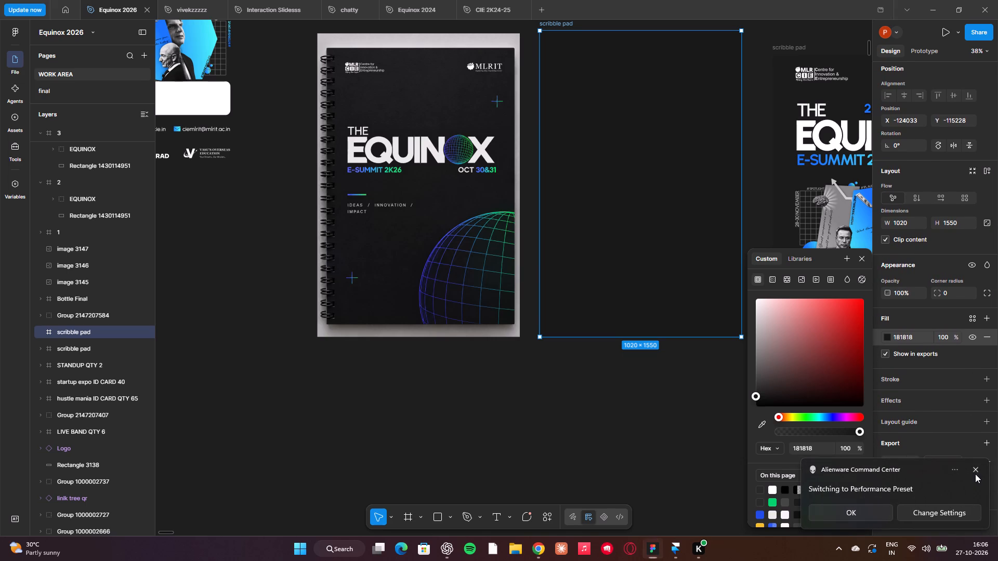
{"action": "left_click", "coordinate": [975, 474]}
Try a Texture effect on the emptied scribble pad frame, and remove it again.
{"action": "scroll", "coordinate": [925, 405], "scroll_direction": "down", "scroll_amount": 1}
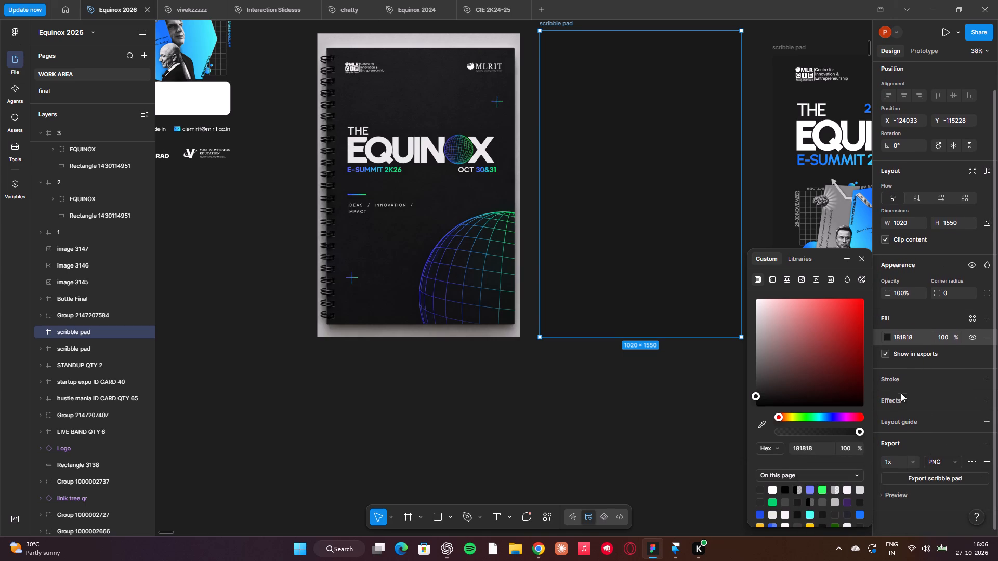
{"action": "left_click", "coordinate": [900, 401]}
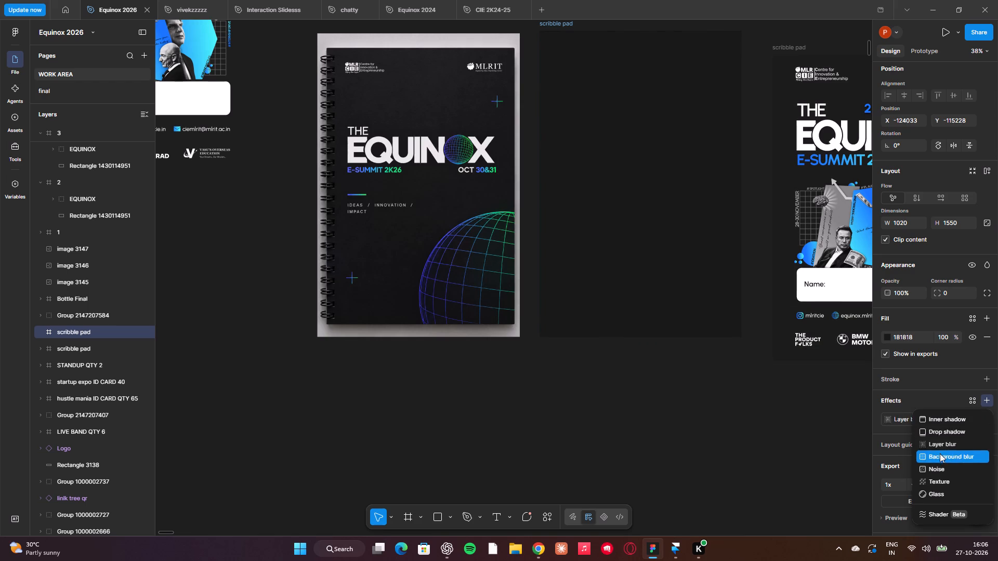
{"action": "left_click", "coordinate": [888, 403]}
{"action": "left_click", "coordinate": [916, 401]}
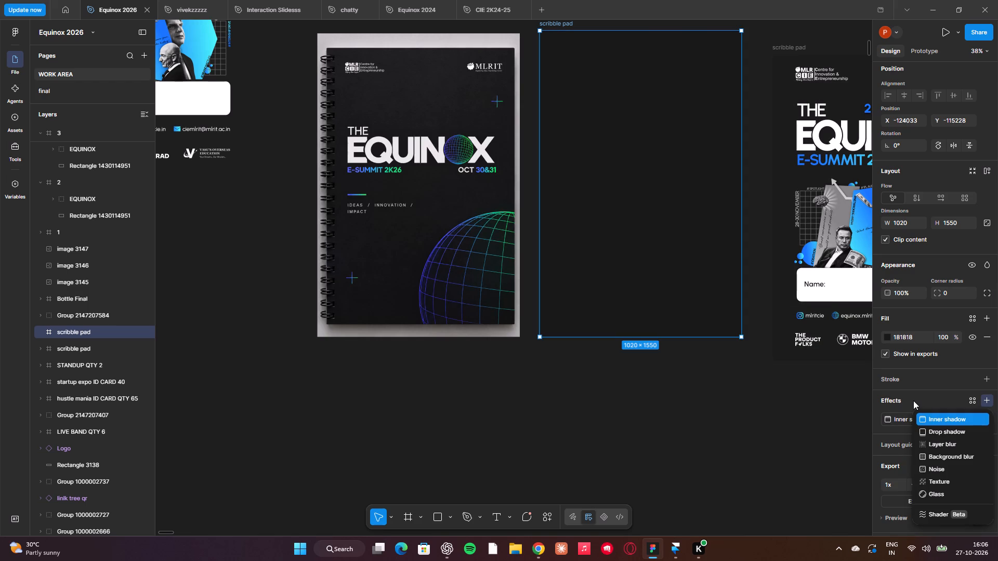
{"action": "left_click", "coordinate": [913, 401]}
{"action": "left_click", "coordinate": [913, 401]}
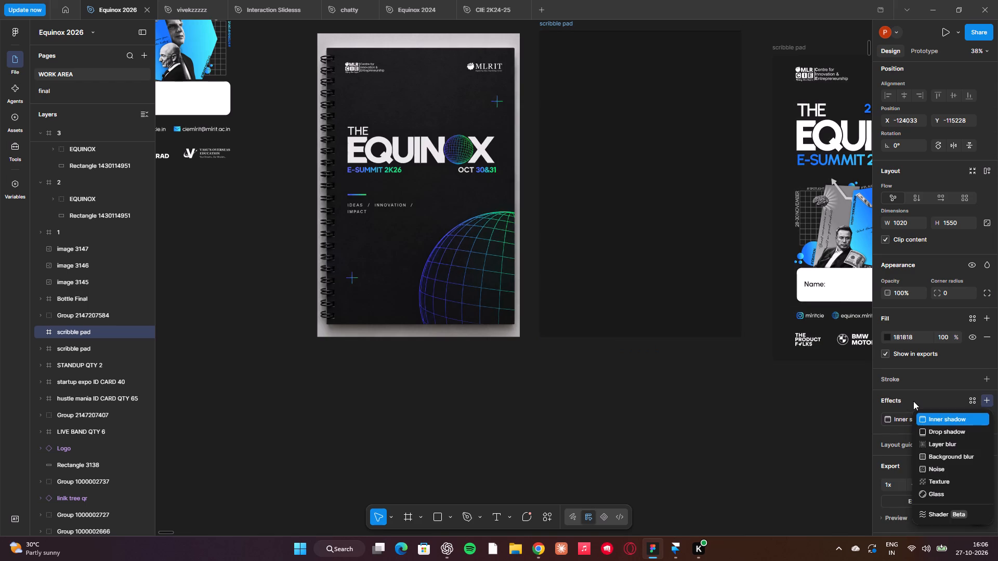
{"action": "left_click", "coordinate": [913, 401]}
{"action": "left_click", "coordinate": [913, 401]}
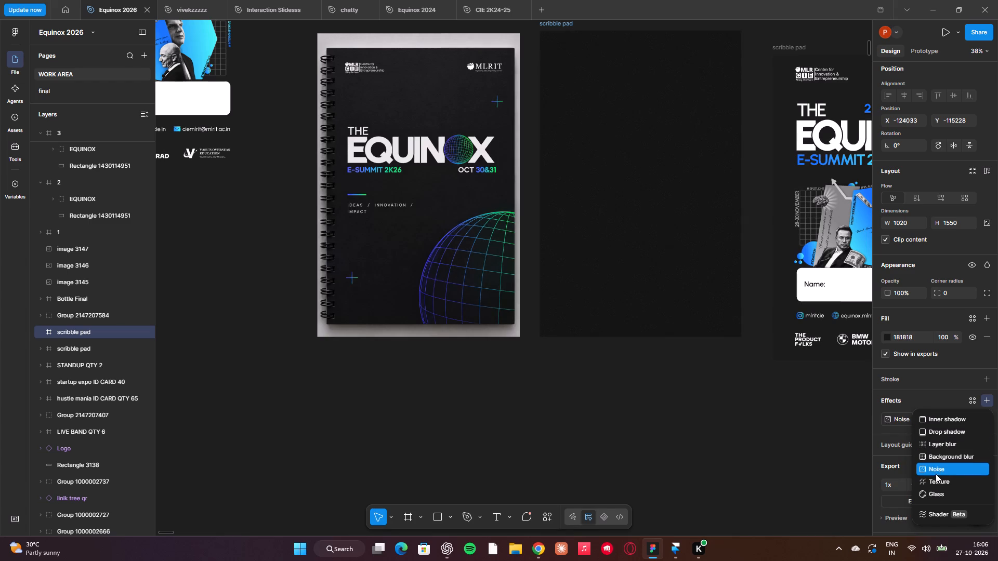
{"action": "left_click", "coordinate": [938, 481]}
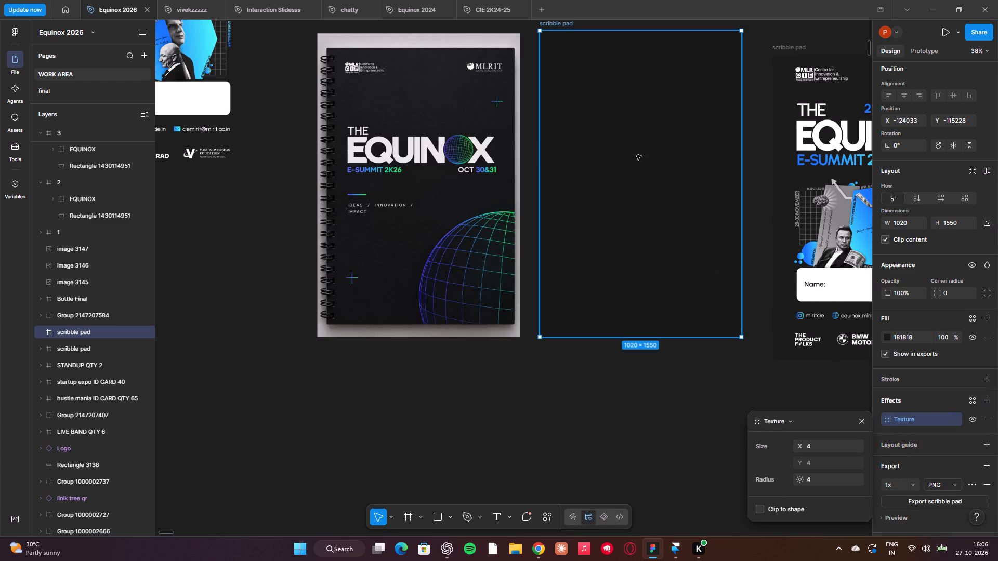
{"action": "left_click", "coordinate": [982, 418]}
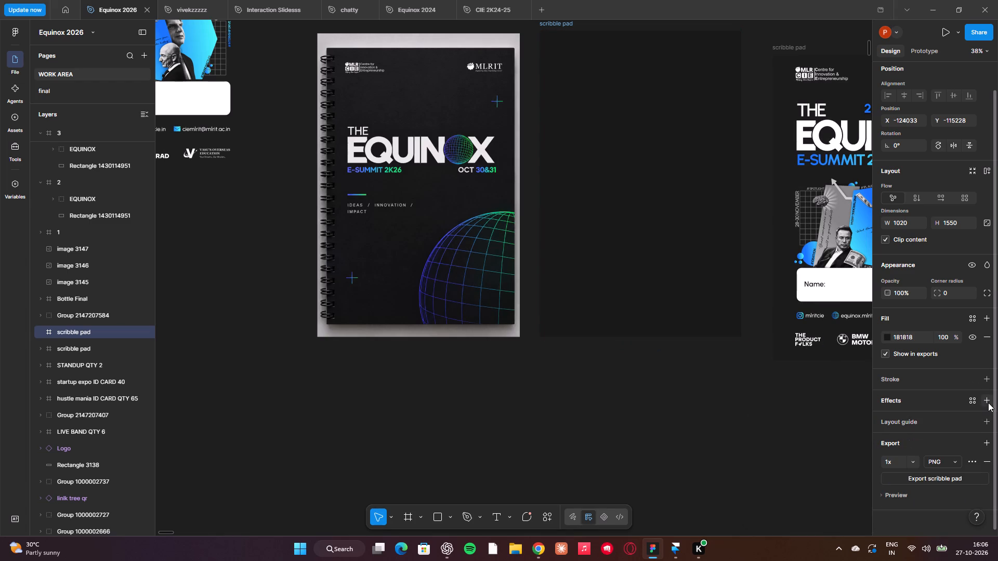
Add a mono Noise effect to the emptied scribble pad frame and set its noise colour to dark grey 303030.
{"action": "left_click", "coordinate": [989, 403]}
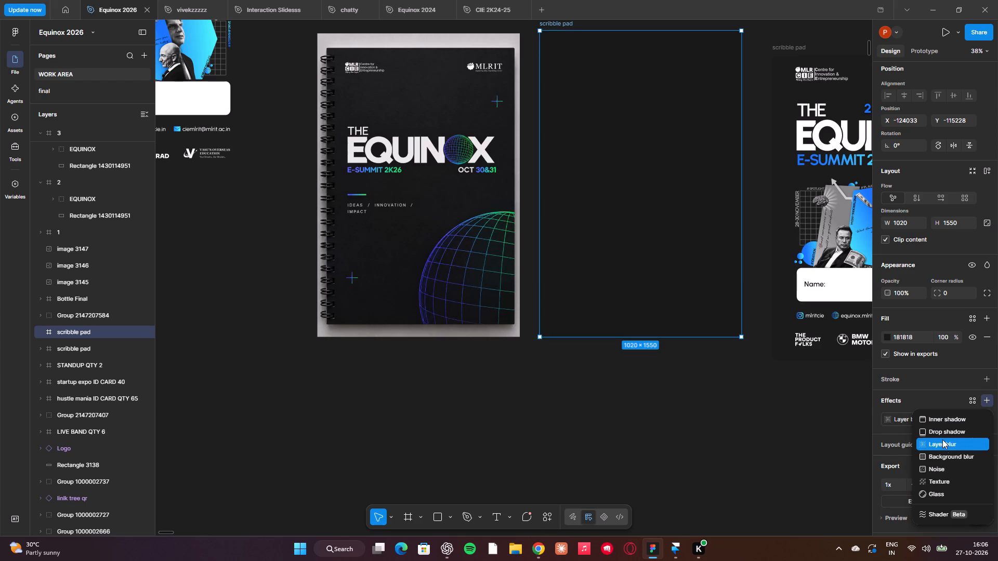
{"action": "left_click", "coordinate": [935, 471]}
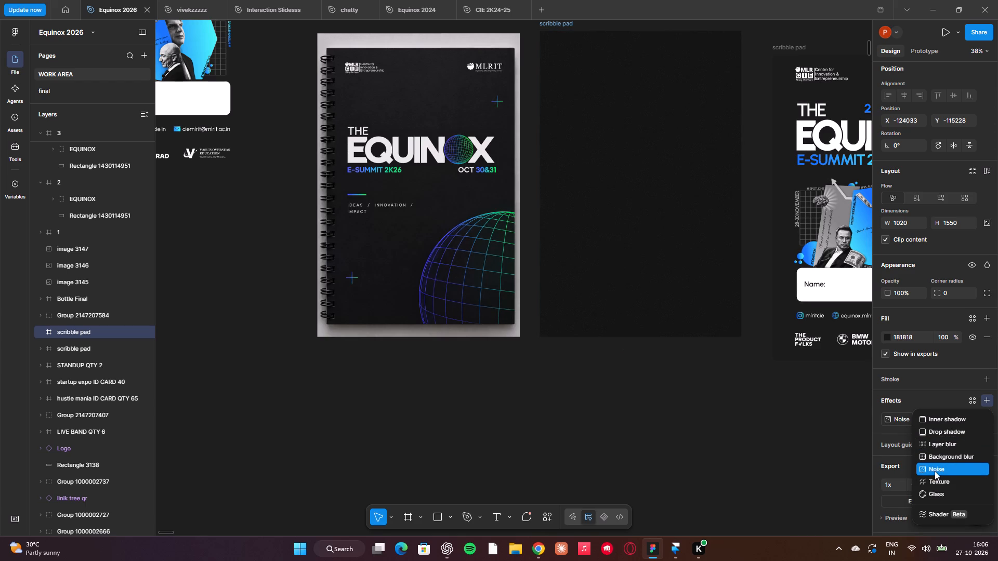
{"action": "scroll", "coordinate": [683, 206], "scroll_direction": "right", "scroll_amount": 2}
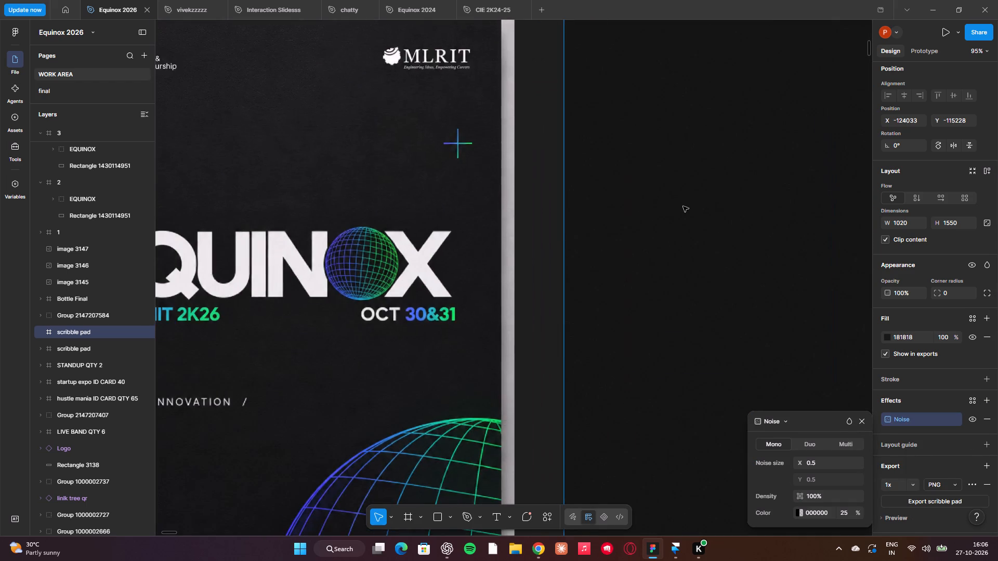
{"action": "scroll", "coordinate": [683, 206], "scroll_direction": "right", "scroll_amount": 2}
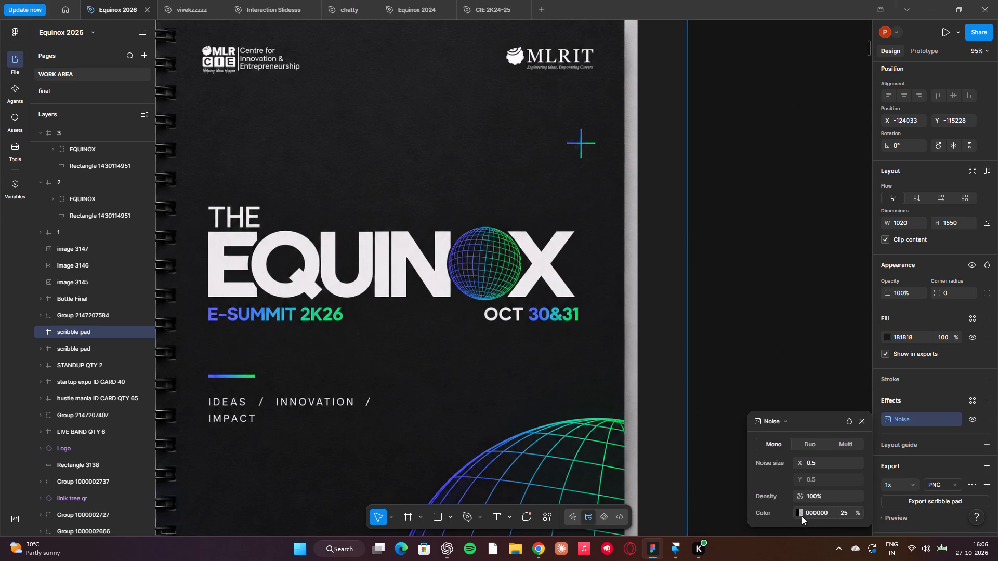
{"action": "left_click", "coordinate": [802, 515]}
{"action": "left_click_drag", "start_coordinate": [644, 377], "coordinate": [616, 384]}
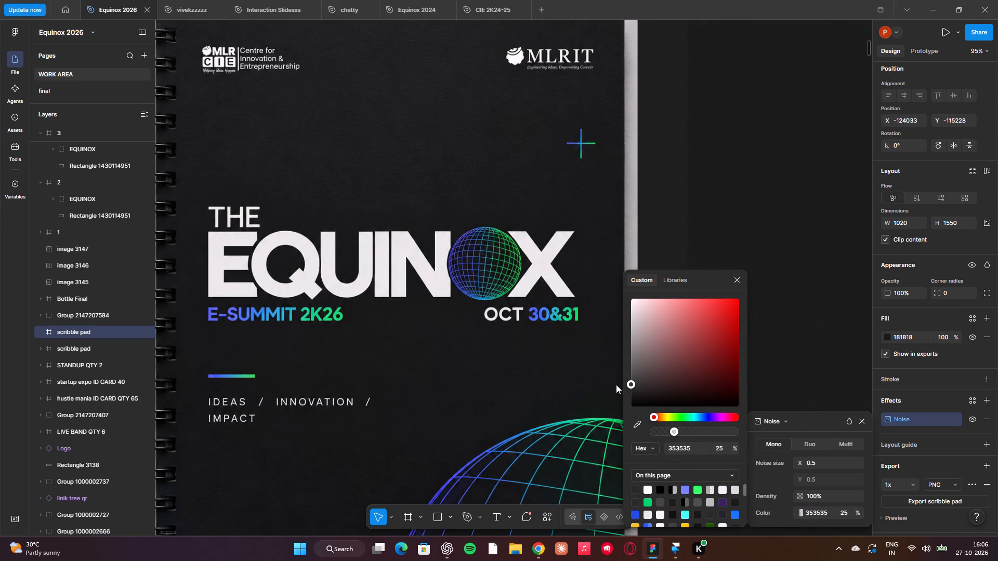
{"action": "left_click_drag", "start_coordinate": [616, 384], "coordinate": [616, 383]}
{"action": "scroll", "coordinate": [567, 363], "scroll_direction": "left", "scroll_amount": 2}
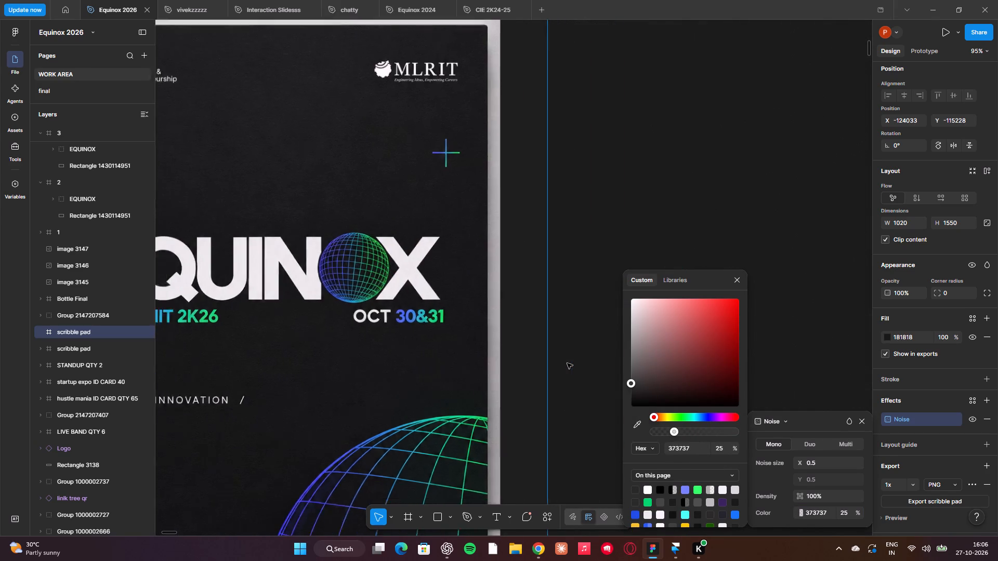
{"action": "scroll", "coordinate": [562, 348], "scroll_direction": "left", "scroll_amount": 1}
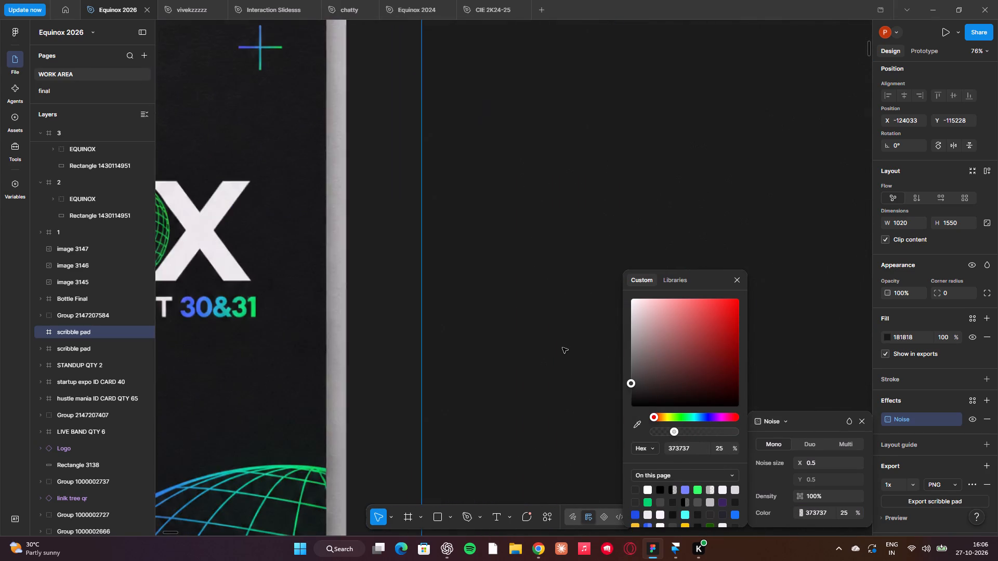
{"action": "scroll", "coordinate": [562, 348], "scroll_direction": "right", "scroll_amount": 5}
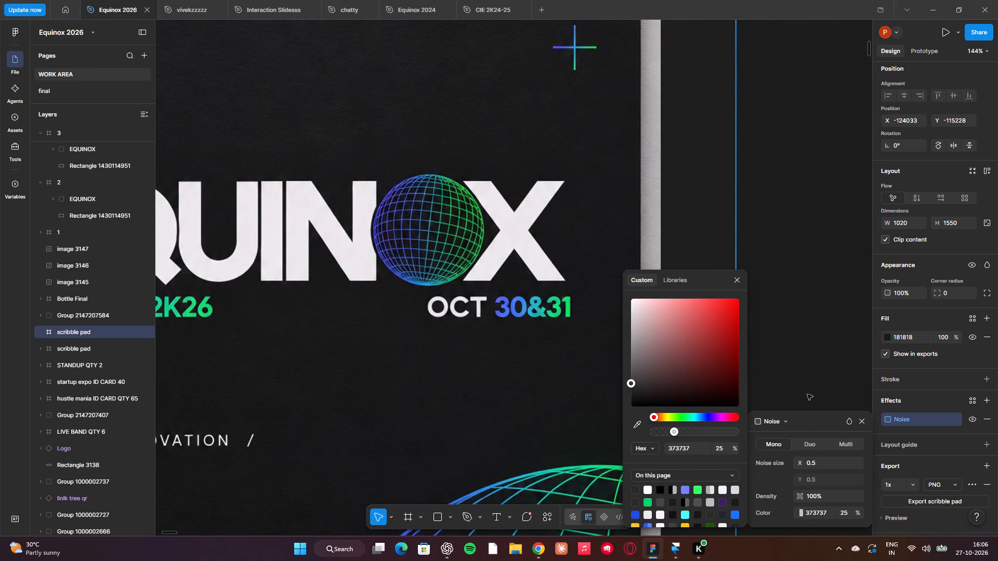
{"action": "left_click_drag", "start_coordinate": [645, 390], "coordinate": [645, 390]}
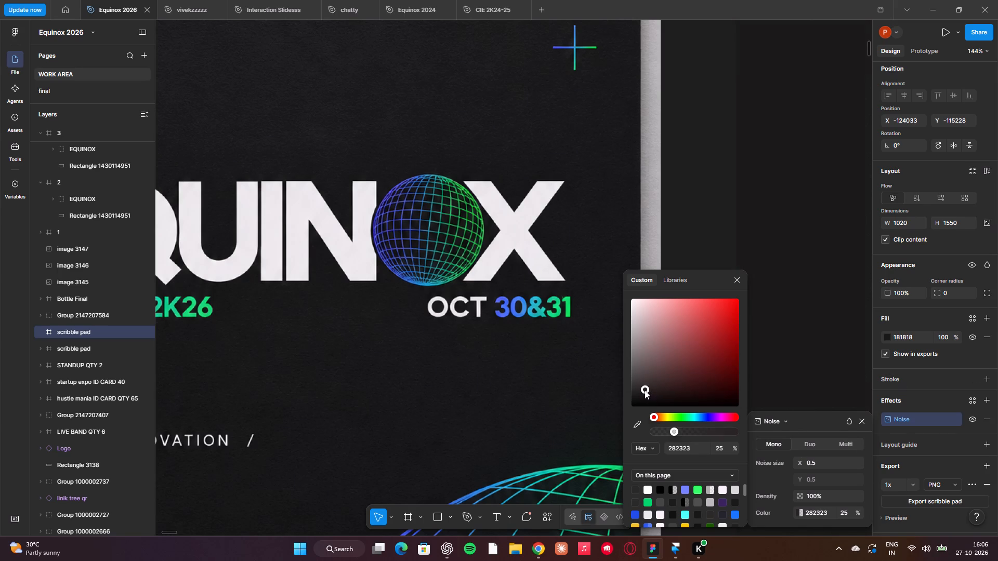
{"action": "left_click_drag", "start_coordinate": [645, 390], "coordinate": [617, 386]}
Set the frame's noise size to 1.5 and the noise colour opacity to 43% to match the mockup's cover grain.
{"action": "scroll", "coordinate": [573, 371], "scroll_direction": "left", "scroll_amount": 1}
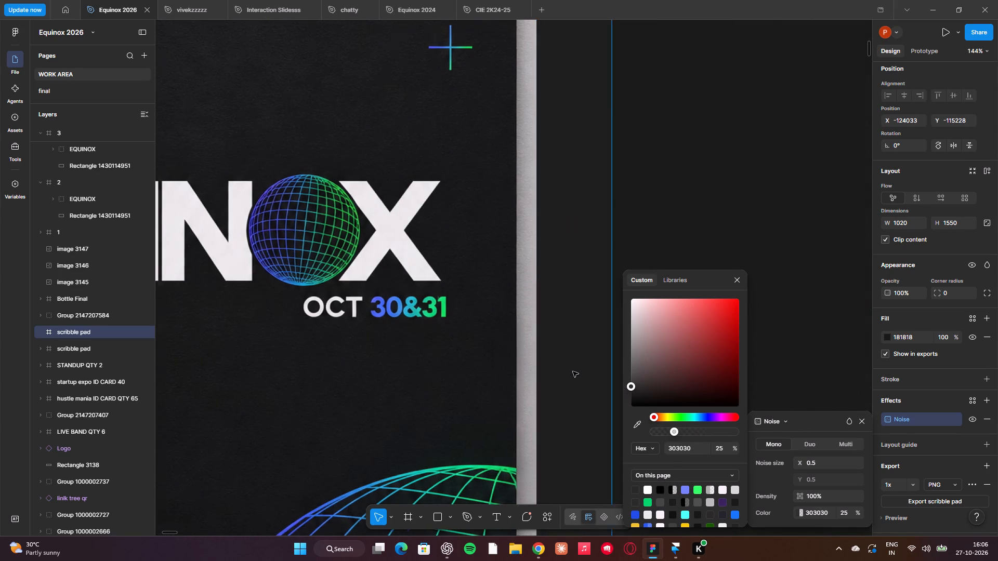
{"action": "scroll", "coordinate": [573, 371], "scroll_direction": "left", "scroll_amount": 1}
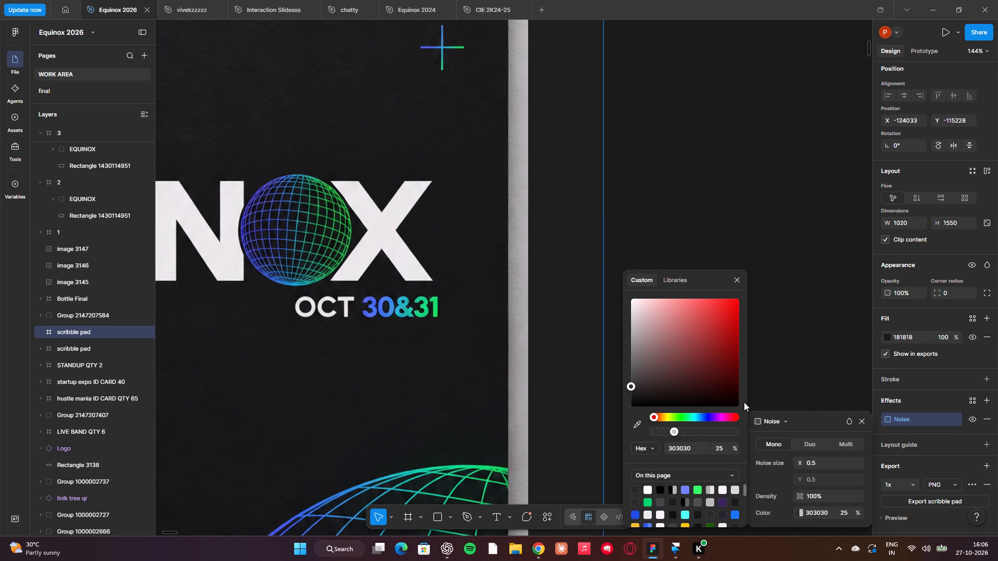
{"action": "scroll", "coordinate": [759, 399], "scroll_direction": "right", "scroll_amount": 1}
{"action": "scroll", "coordinate": [593, 265], "scroll_direction": "left", "scroll_amount": 1}
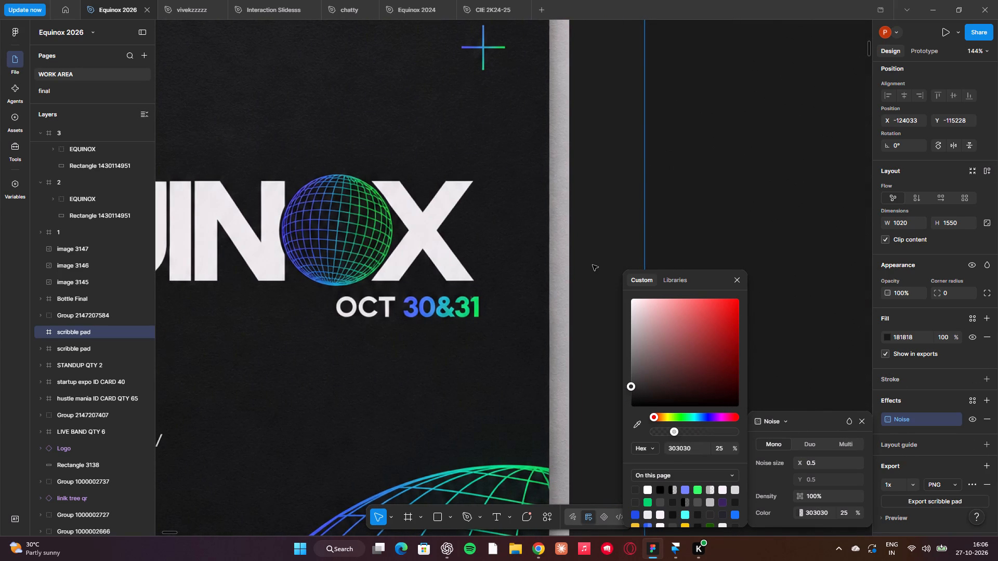
{"action": "scroll", "coordinate": [593, 265], "scroll_direction": "left", "scroll_amount": 1}
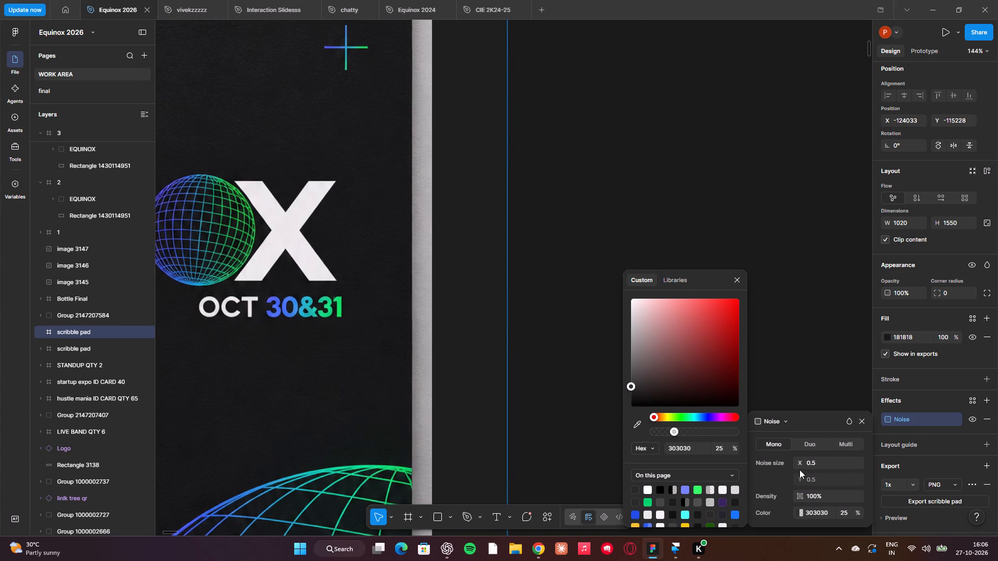
{"action": "left_click_drag", "start_coordinate": [801, 464], "coordinate": [516, 279]}
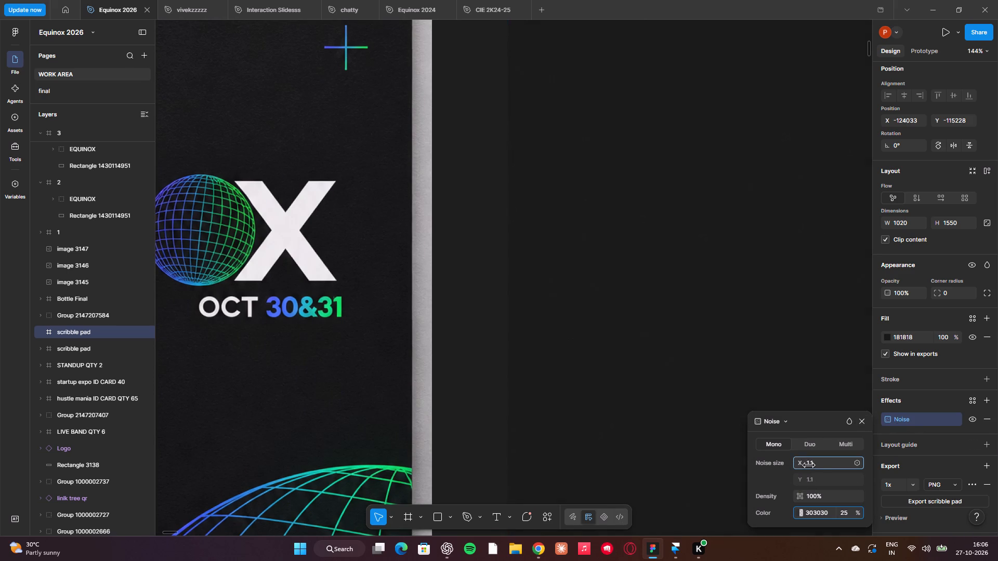
{"action": "left_click_drag", "start_coordinate": [516, 279], "coordinate": [509, 291]}
{"action": "left_click_drag", "start_coordinate": [509, 291], "coordinate": [509, 291]}
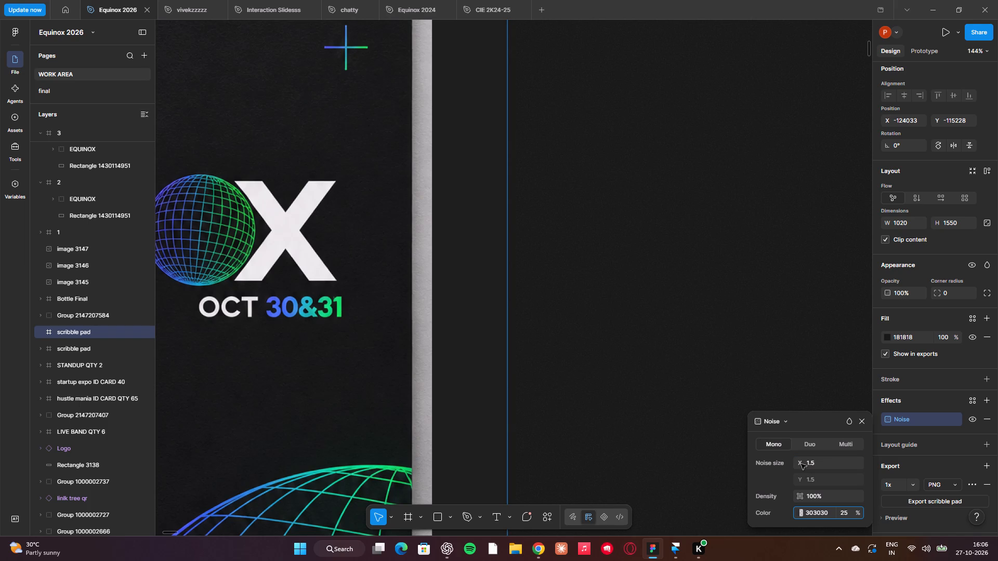
{"action": "left_click_drag", "start_coordinate": [859, 512], "coordinate": [526, 279]}
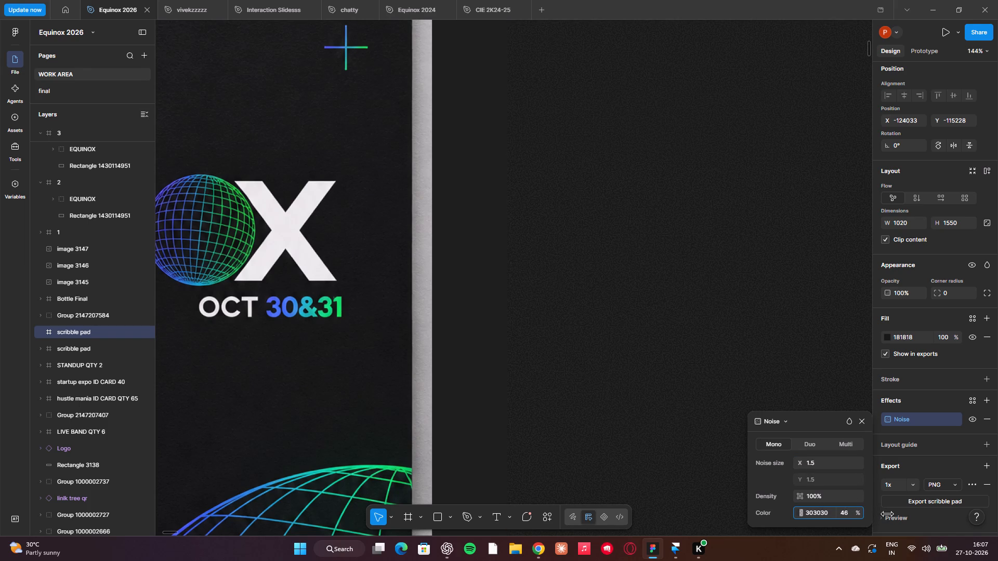
{"action": "left_click_drag", "start_coordinate": [526, 279], "coordinate": [522, 280]}
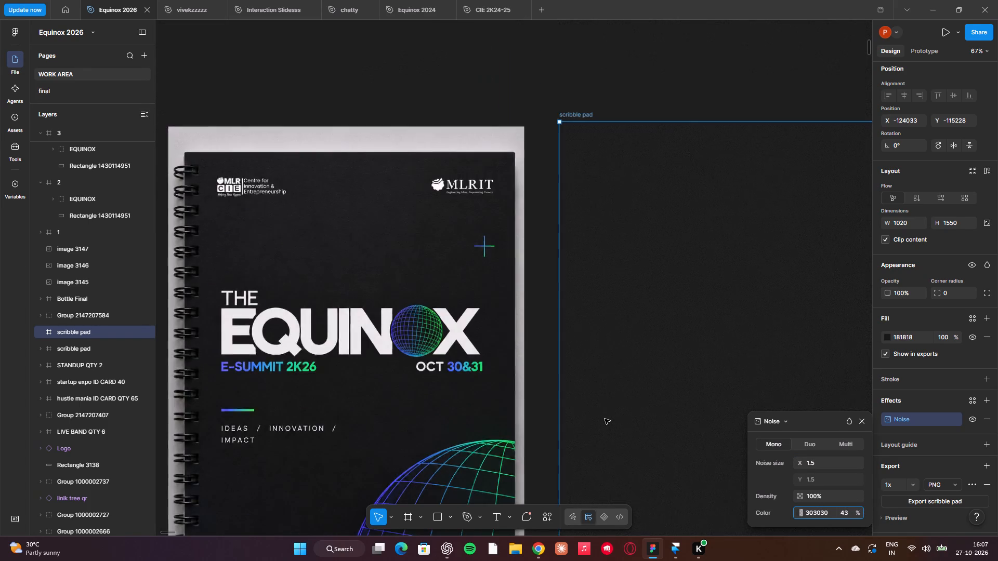
{"action": "scroll", "coordinate": [605, 419], "scroll_direction": "left", "scroll_amount": 2}
{"action": "left_click", "coordinate": [779, 163]}
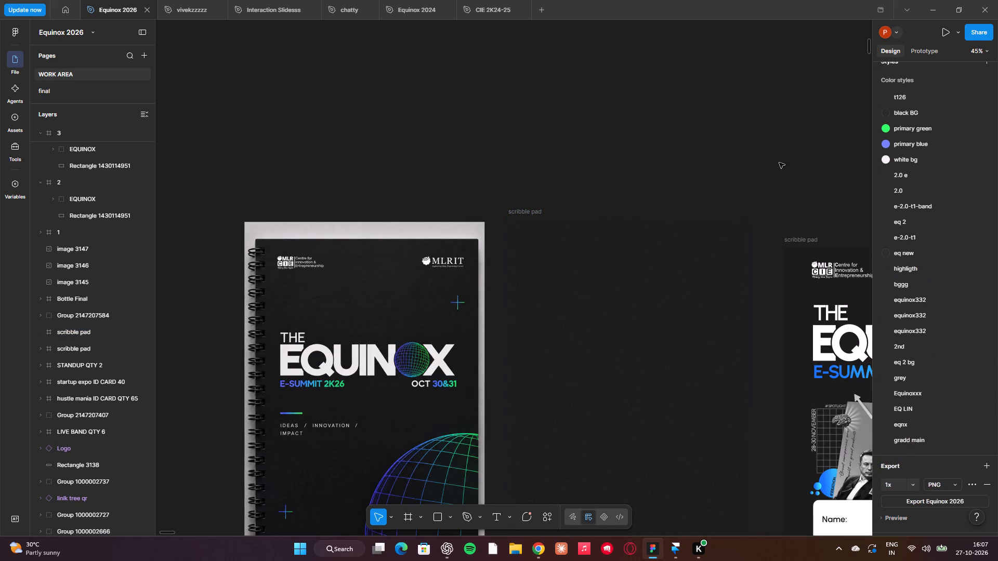
{"action": "scroll", "coordinate": [955, 162], "scroll_direction": "up", "scroll_amount": 3}
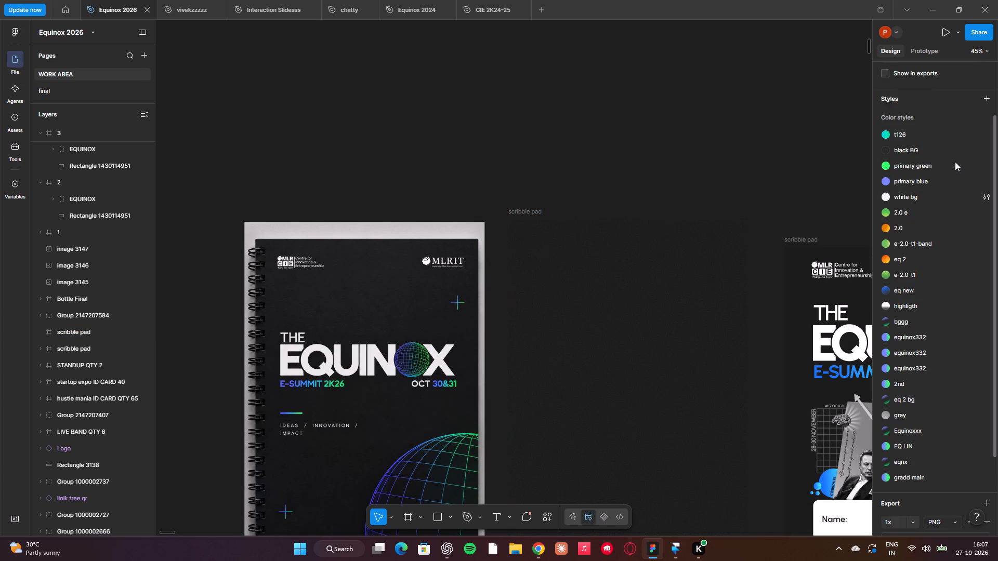
Lighten the canvas background to grey 505050 so the dark scribble pad frame stands out.
{"action": "scroll", "coordinate": [955, 162], "scroll_direction": "up", "scroll_amount": 4}
{"action": "left_click", "coordinate": [889, 95]}
{"action": "left_click", "coordinate": [885, 91]}
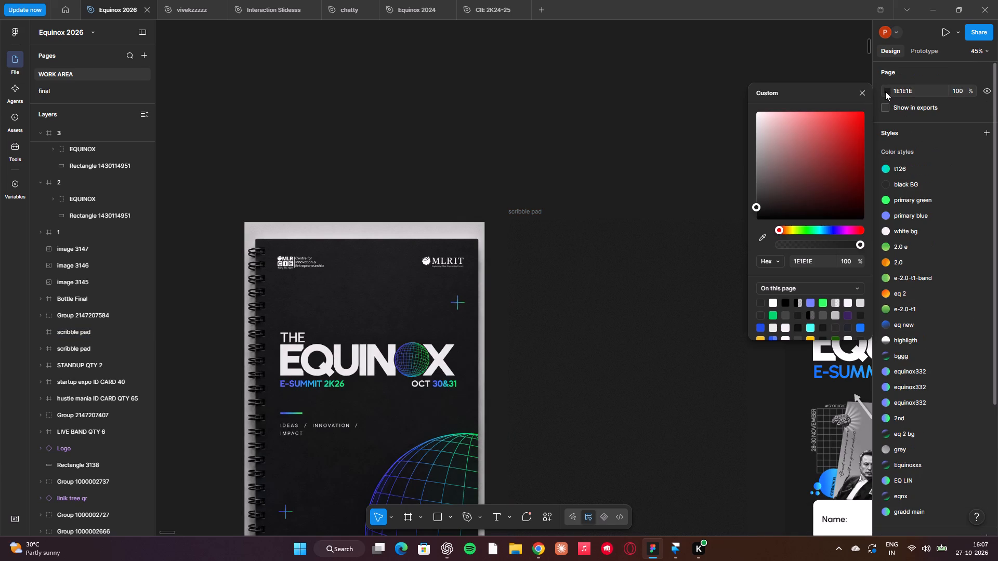
{"action": "left_click_drag", "start_coordinate": [786, 176], "coordinate": [716, 186]}
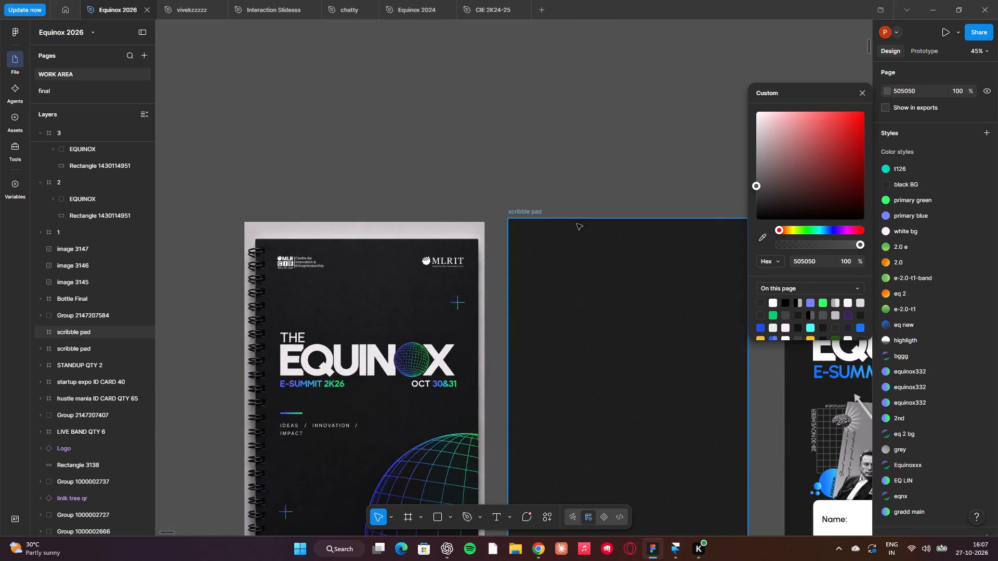
Remove the Noise effect from the emptied scribble pad frame.
{"action": "left_click", "coordinate": [577, 224]}
{"action": "scroll", "coordinate": [577, 224], "scroll_direction": "down", "scroll_amount": 1}
{"action": "scroll", "coordinate": [577, 224], "scroll_direction": "right", "scroll_amount": 1}
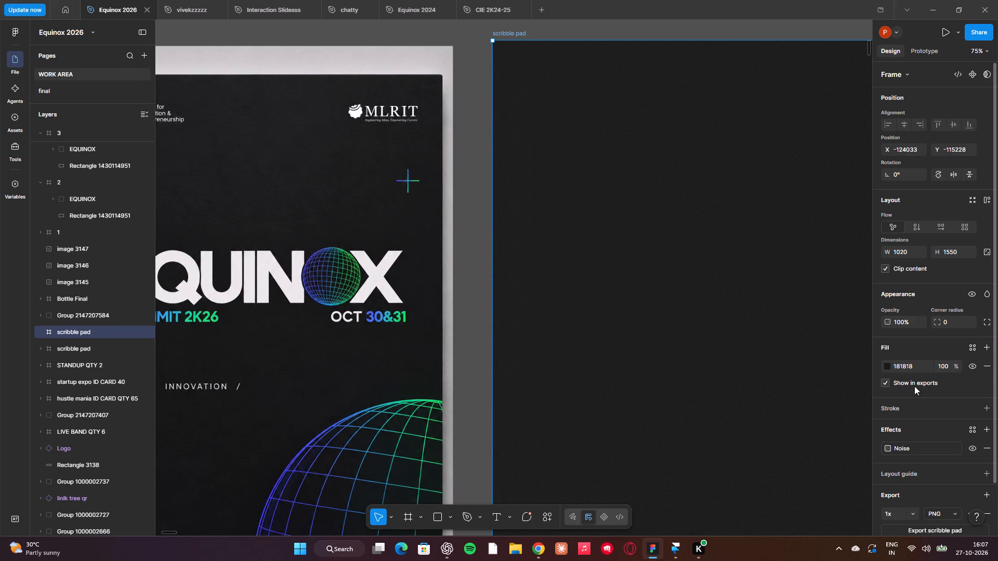
{"action": "scroll", "coordinate": [913, 433], "scroll_direction": "down", "scroll_amount": 3}
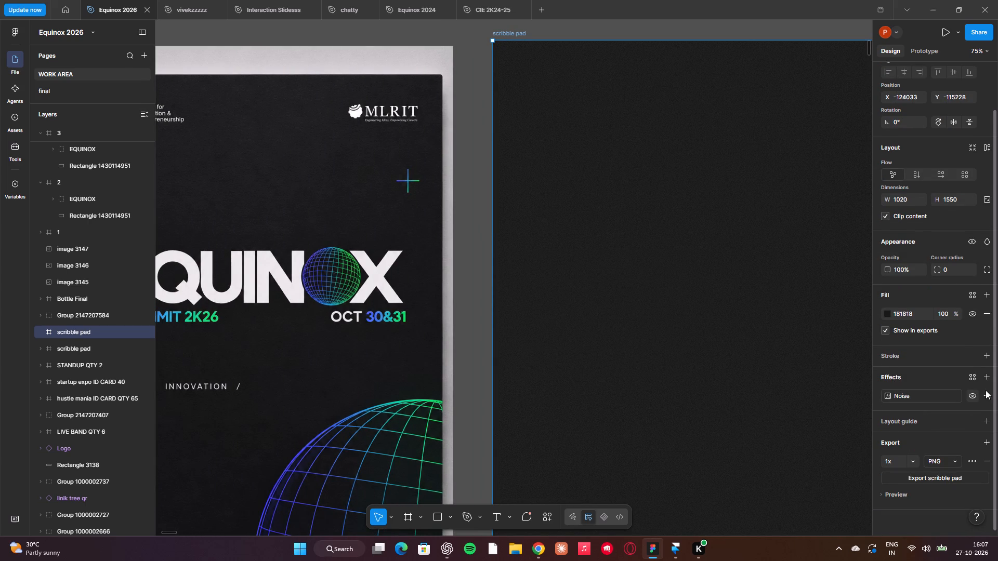
{"action": "left_click", "coordinate": [987, 393]}
Copy the white CIE and MLRIT logo row from the PARTCIPANT ID CARD 404 and paste it into the emptied scribble pad frame.
{"action": "scroll", "coordinate": [688, 303], "scroll_direction": "right", "scroll_amount": 1}
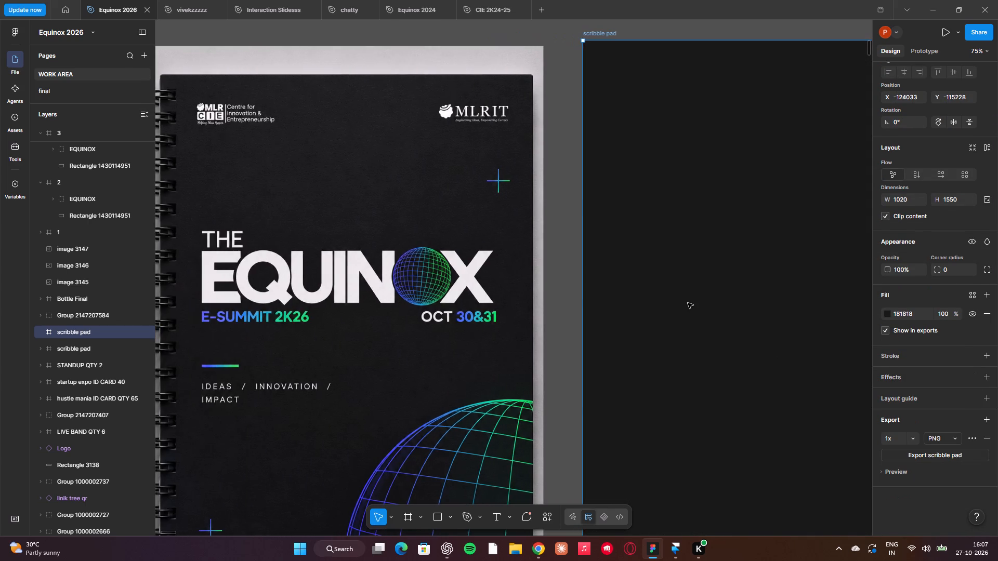
{"action": "scroll", "coordinate": [634, 277], "scroll_direction": "down", "scroll_amount": 1}
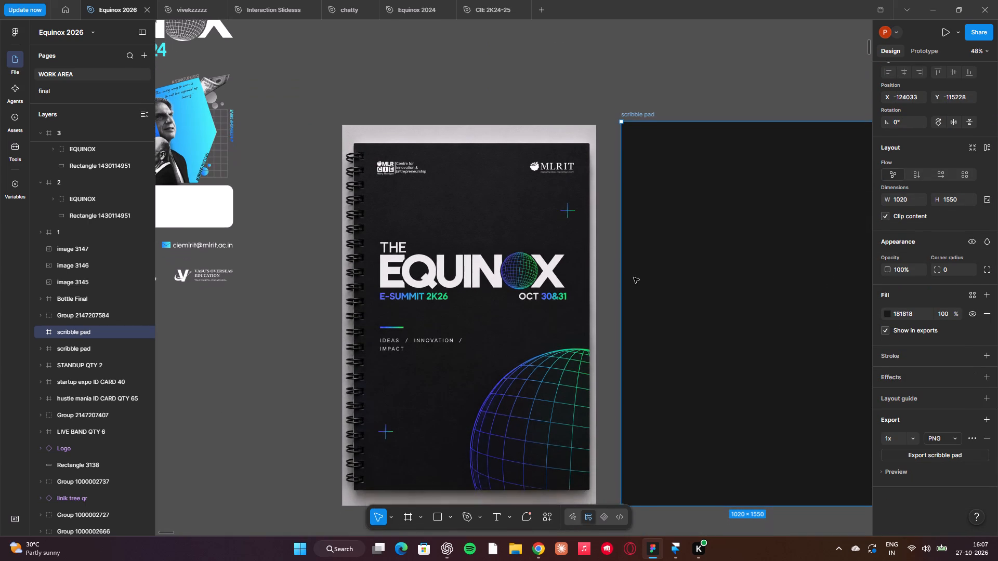
{"action": "scroll", "coordinate": [634, 277], "scroll_direction": "down", "scroll_amount": 1}
{"action": "scroll", "coordinate": [634, 277], "scroll_direction": "left", "scroll_amount": 1}
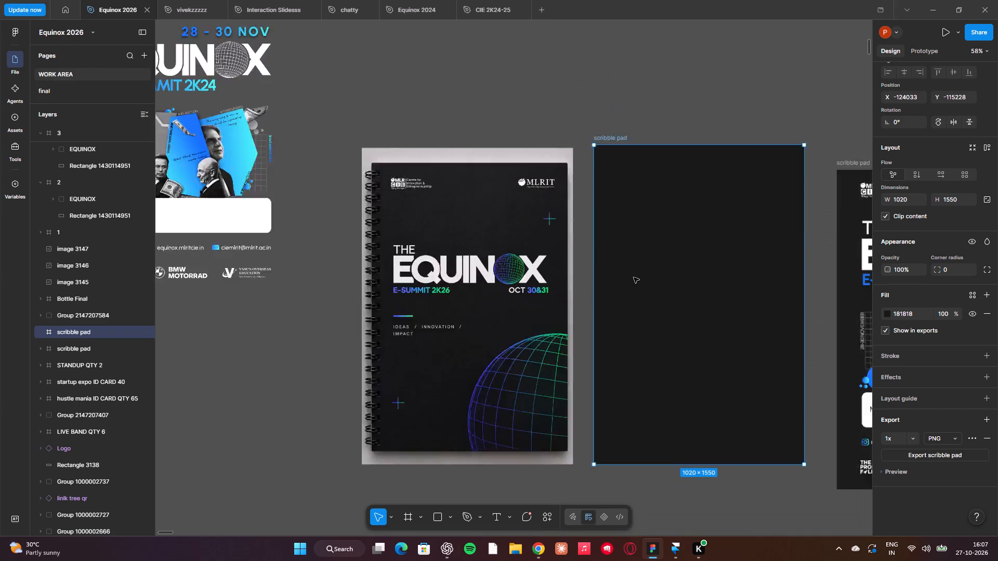
{"action": "scroll", "coordinate": [568, 275], "scroll_direction": "left", "scroll_amount": 3}
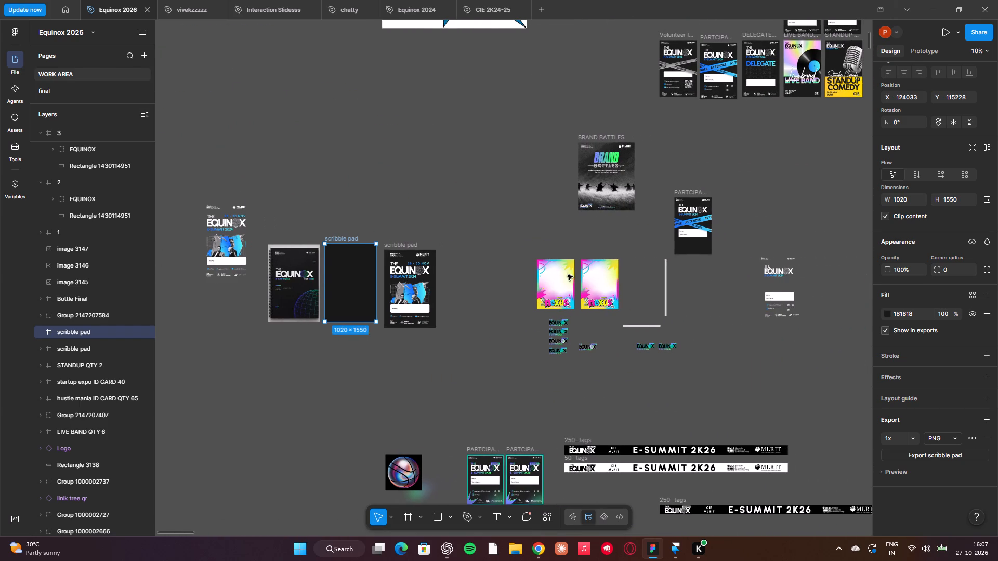
{"action": "scroll", "coordinate": [587, 413], "scroll_direction": "right", "scroll_amount": 1}
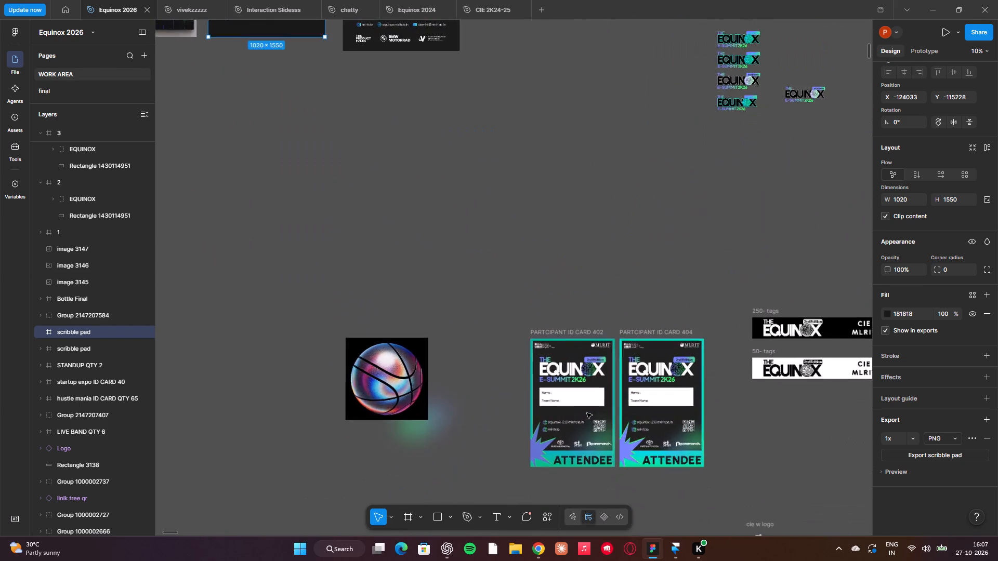
{"action": "scroll", "coordinate": [587, 413], "scroll_direction": "up", "scroll_amount": 1}
{"action": "left_click", "coordinate": [674, 300]}
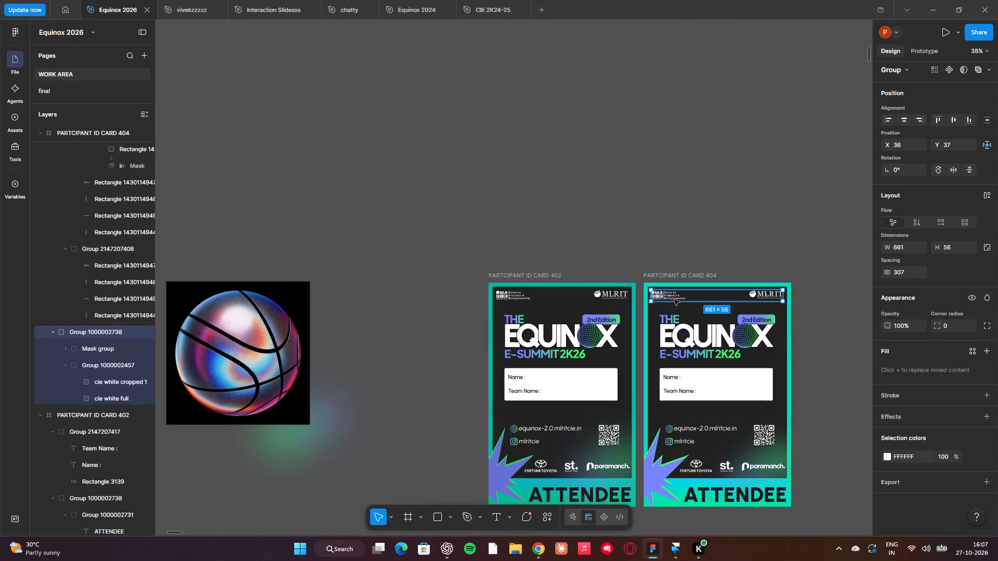
{"action": "key", "text": "ctrl+c"}
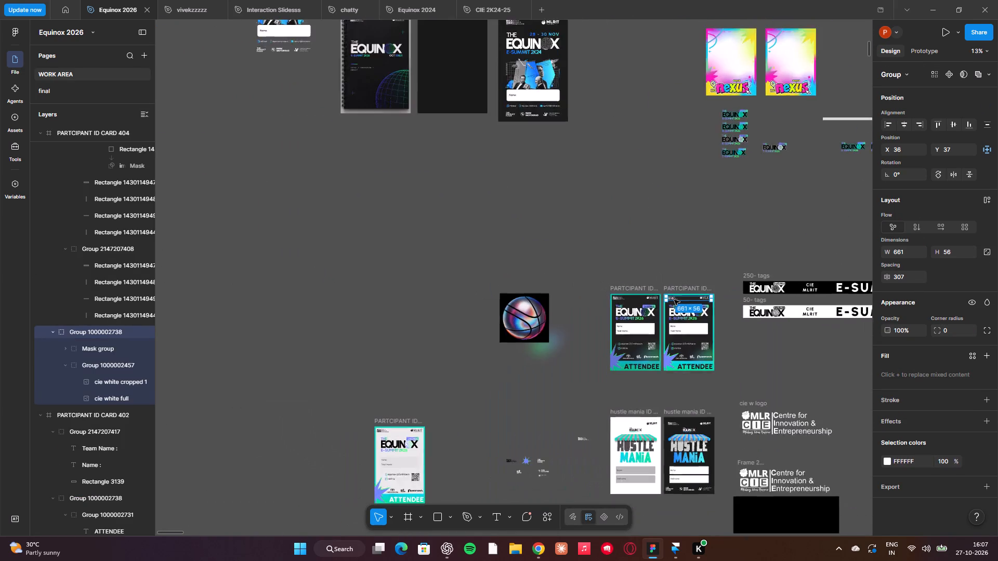
{"action": "left_click", "coordinate": [551, 126]}
{"action": "key", "text": "ctrl+v"}
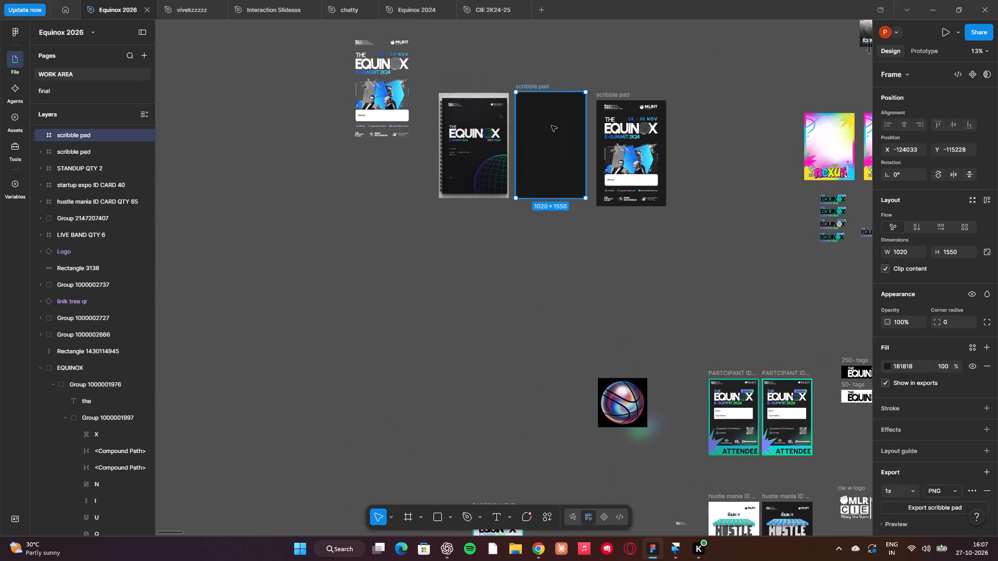
Scale the pasted logo row up proportionally to about 932 wide with the Scale tool and nudge it slightly upwards.
{"action": "scroll", "coordinate": [551, 126], "scroll_direction": "up", "scroll_amount": 3}
{"action": "scroll", "coordinate": [551, 126], "scroll_direction": "down", "scroll_amount": 2}
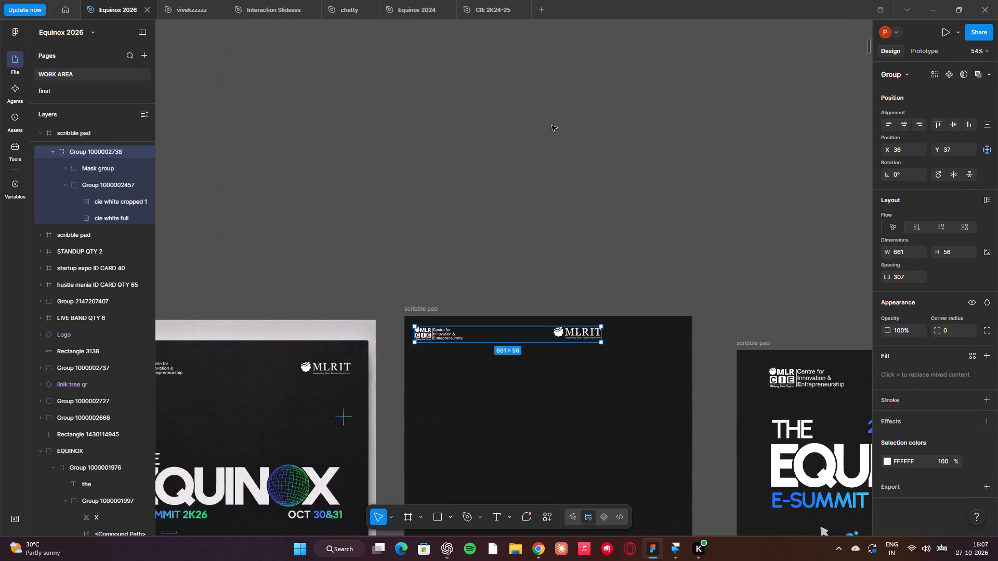
{"action": "scroll", "coordinate": [551, 126], "scroll_direction": "down", "scroll_amount": 1}
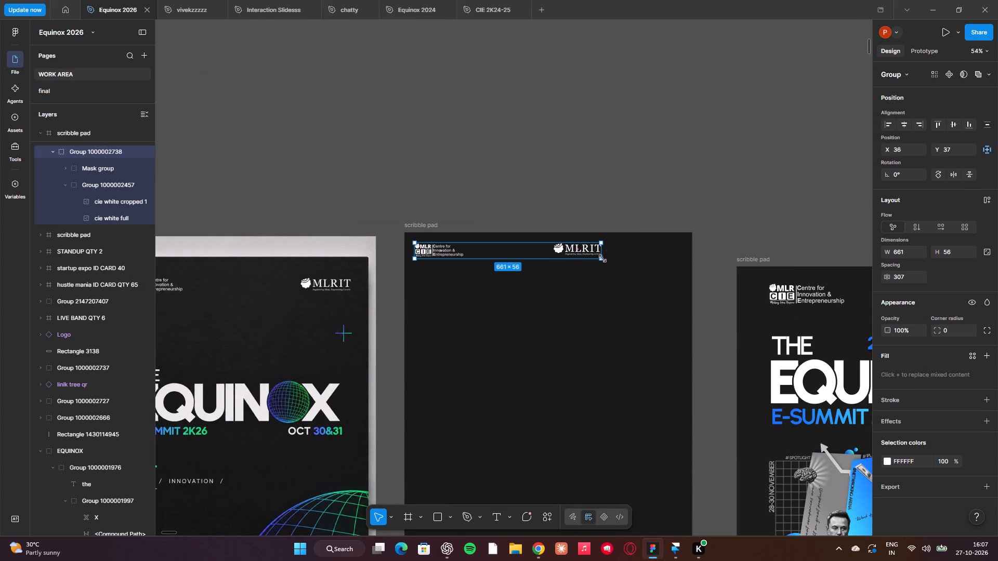
{"action": "key", "text": "k"}
{"action": "left_click_drag", "start_coordinate": [602, 259], "coordinate": [575, 268]}
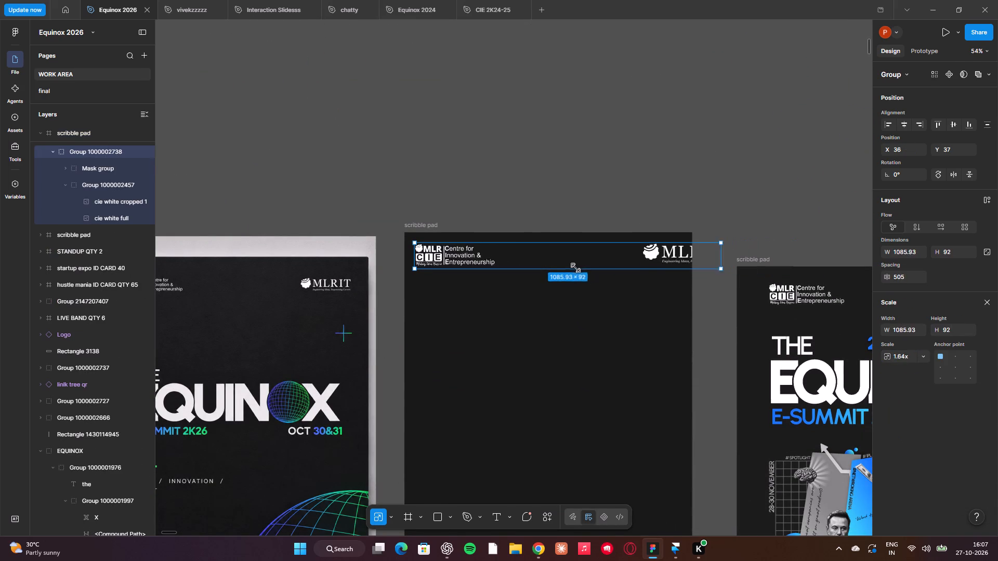
{"action": "left_click_drag", "start_coordinate": [575, 268], "coordinate": [567, 266]}
{"action": "scroll", "coordinate": [567, 266], "scroll_direction": "up", "scroll_amount": 1}
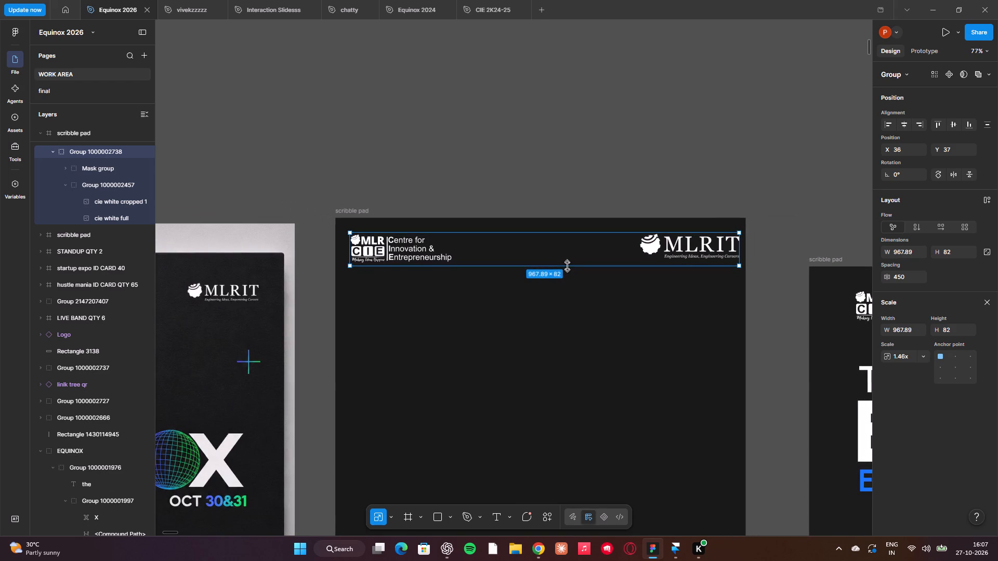
{"action": "key", "text": "Up"}
{"action": "key", "text": "Up"}
{"action": "key", "text": "Up"}
{"action": "key", "text": "Up"}
{"action": "key", "text": "Up"}
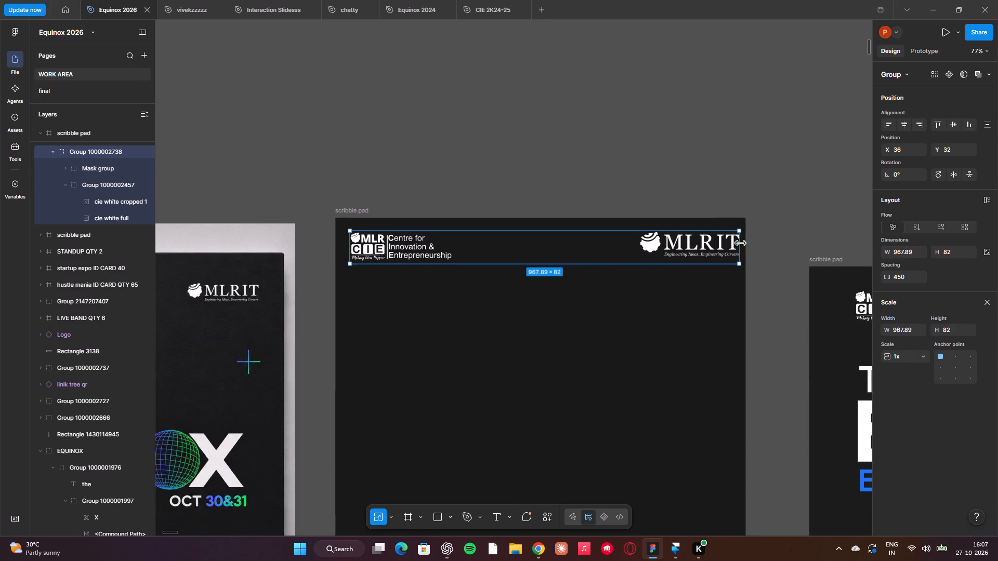
{"action": "left_click_drag", "start_coordinate": [740, 260], "coordinate": [727, 256]}
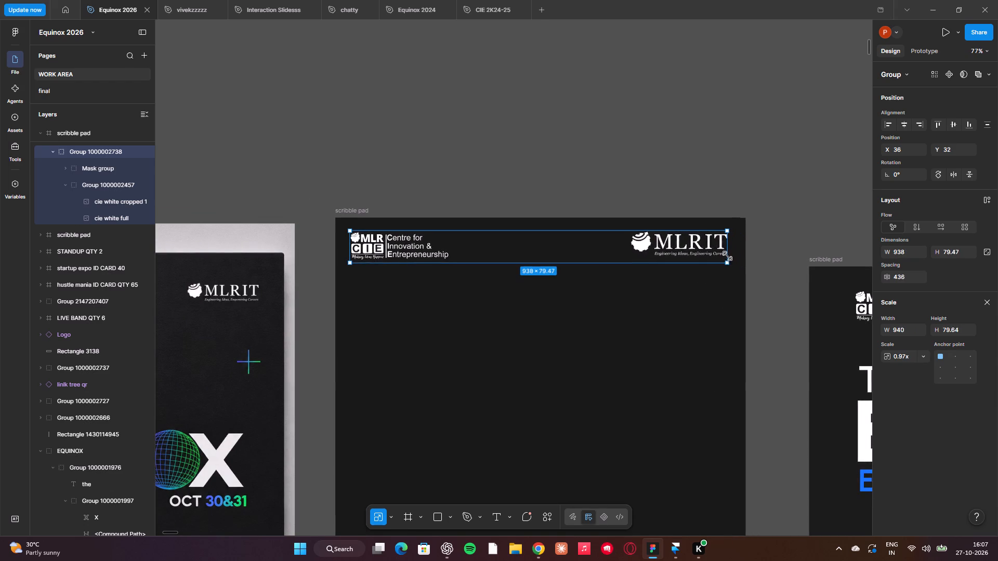
{"action": "left_click_drag", "start_coordinate": [727, 256], "coordinate": [725, 257]}
Move the logo row up to Y 27 and centre it horizontally in the scribble pad frame.
{"action": "key", "text": "Up"}
{"action": "key", "text": "Up"}
{"action": "key", "text": "Up"}
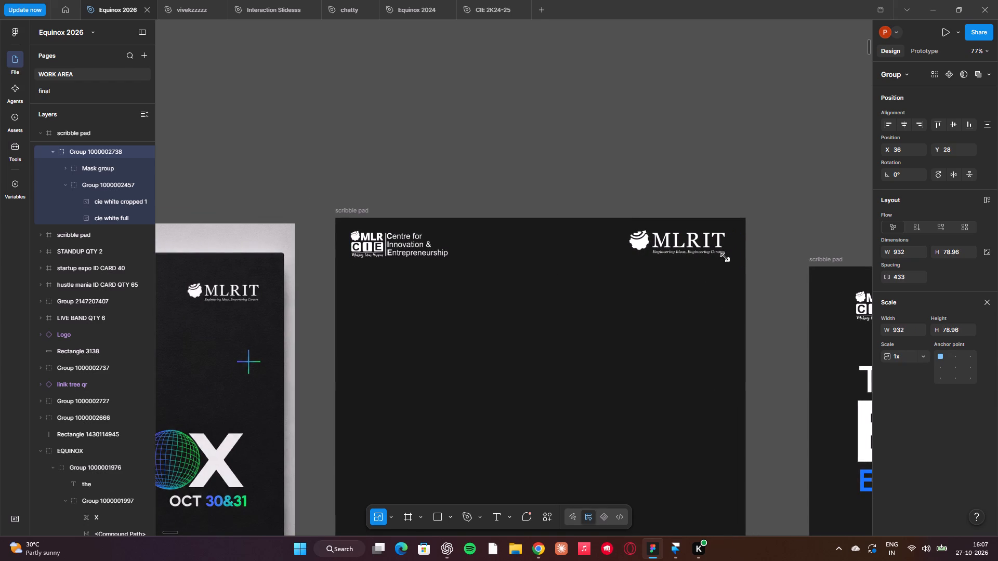
{"action": "key", "text": "Up"}
{"action": "key", "text": "Right"}
{"action": "left_click", "coordinate": [910, 123]}
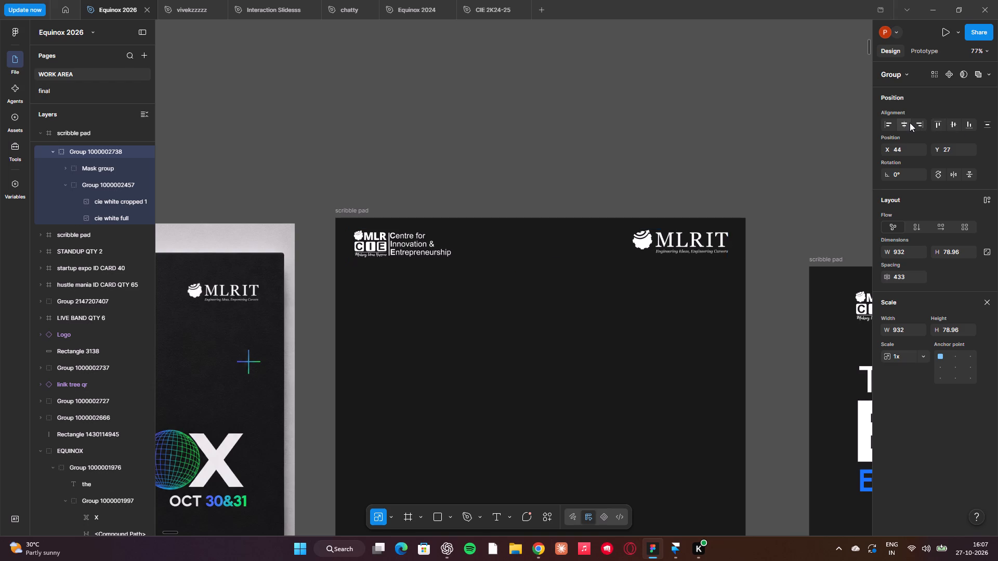
{"action": "left_click", "coordinate": [758, 177]}
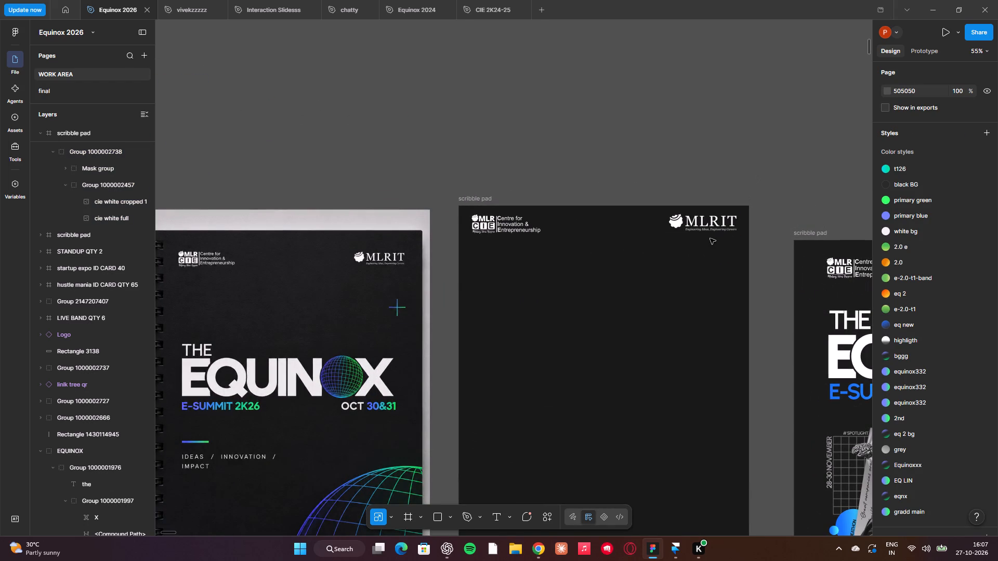
Move the logo row down to Y 42 in the scribble pad frame.
{"action": "left_click", "coordinate": [705, 226]}
{"action": "key", "text": "Down"}
{"action": "key", "text": "Down"}
{"action": "key", "text": "Down"}
{"action": "key", "text": "Down"}
{"action": "key", "text": "Down"}
{"action": "key", "text": "Down"}
{"action": "key", "text": "Down"}
{"action": "key", "text": "Down"}
{"action": "key", "text": "Down"}
{"action": "key", "text": "Down"}
{"action": "key", "text": "Down"}
{"action": "key", "text": "Down"}
{"action": "key", "text": "Down"}
{"action": "key", "text": "Down"}
{"action": "key", "text": "Down"}
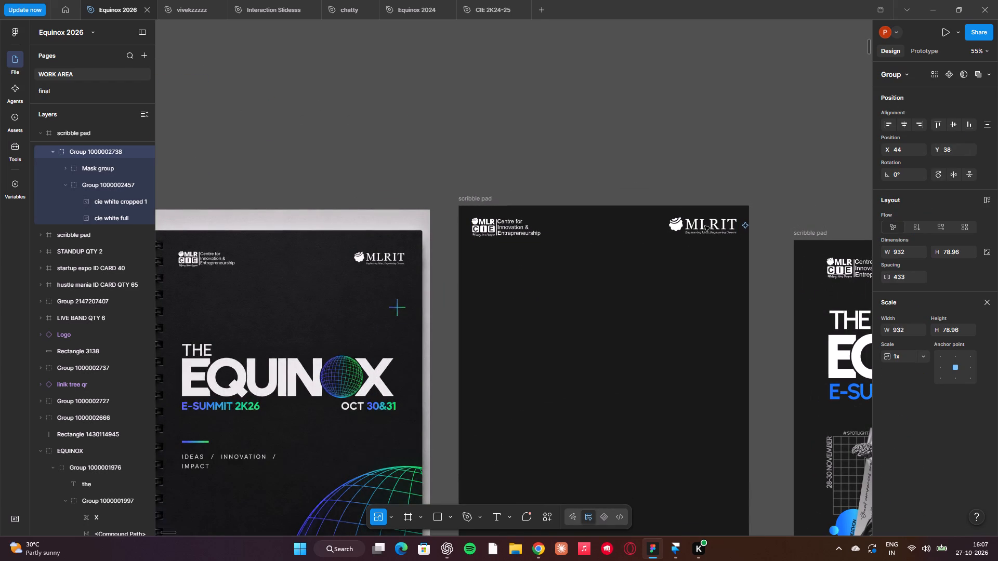
Scale the logo row proportionally to about 917 wide to leave wider side margins.
{"action": "left_click_drag", "start_coordinate": [738, 243], "coordinate": [728, 242]}
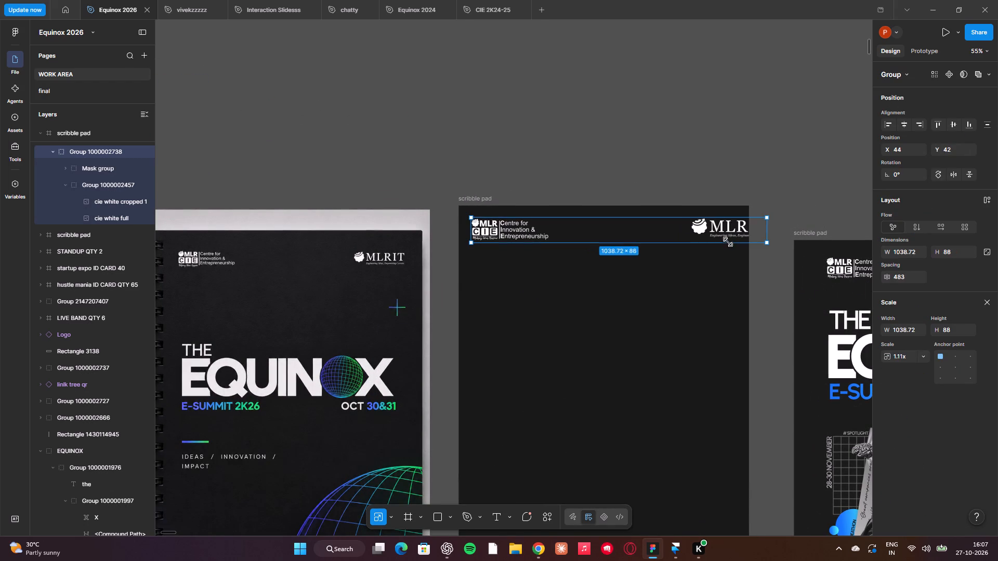
{"action": "left_click_drag", "start_coordinate": [728, 242], "coordinate": [695, 239]}
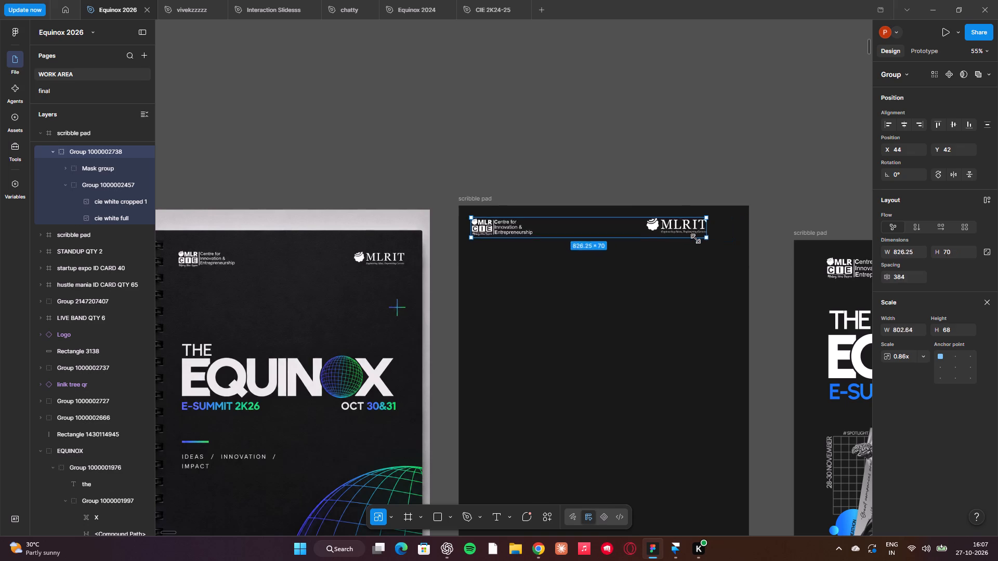
{"action": "left_click_drag", "start_coordinate": [695, 239], "coordinate": [697, 241]}
{"action": "scroll", "coordinate": [697, 241], "scroll_direction": "up", "scroll_amount": 1}
{"action": "left_click_drag", "start_coordinate": [786, 242], "coordinate": [772, 235]}
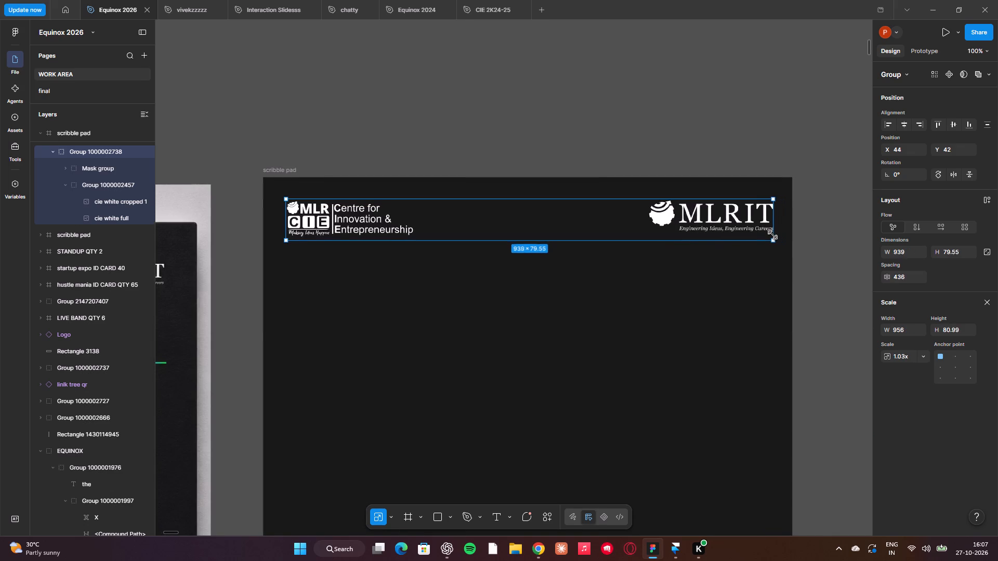
{"action": "left_click_drag", "start_coordinate": [772, 235], "coordinate": [761, 235]}
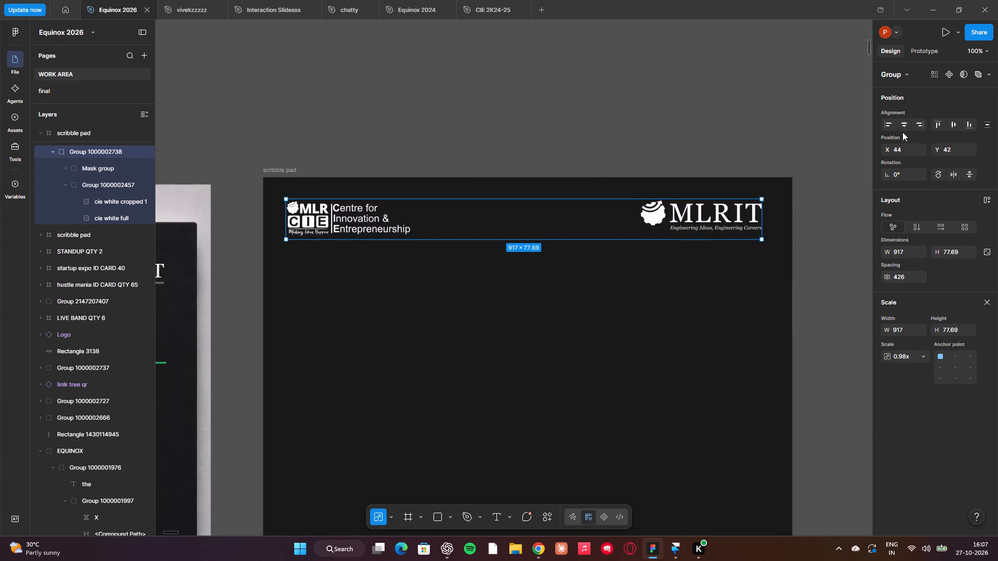
Centre the logo row horizontally in the frame, lower it to about Y 64, and nudge it to X 54.
{"action": "left_click", "coordinate": [898, 127]}
{"action": "key", "text": "Down"}
{"action": "key", "text": "Down"}
{"action": "key", "text": "Down"}
{"action": "key", "text": "Down"}
{"action": "key", "text": "Down"}
{"action": "key", "text": "Down"}
{"action": "key", "text": "Down"}
{"action": "key", "text": "Down"}
{"action": "key", "text": "Down"}
{"action": "key", "text": "Down"}
{"action": "key", "text": "Down"}
{"action": "key", "text": "Down"}
{"action": "key", "text": "Down"}
{"action": "key", "text": "Down"}
{"action": "key", "text": "Down"}
{"action": "key", "text": "Down"}
{"action": "key", "text": "Down"}
{"action": "key", "text": "Down"}
{"action": "key", "text": "Down"}
{"action": "key", "text": "Down"}
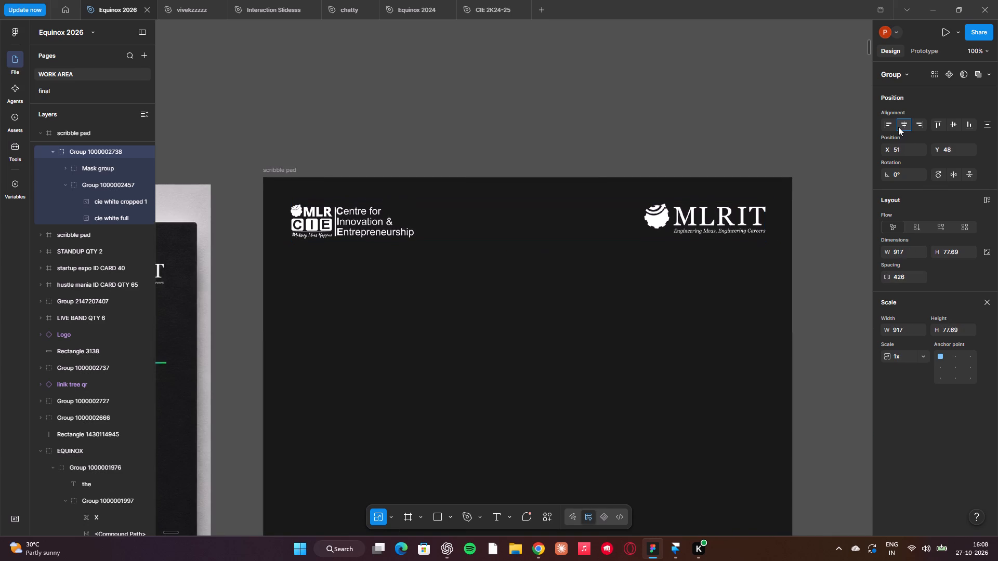
{"action": "key", "text": "Right"}
{"action": "key", "text": "Right"}
{"action": "key", "text": "Right"}
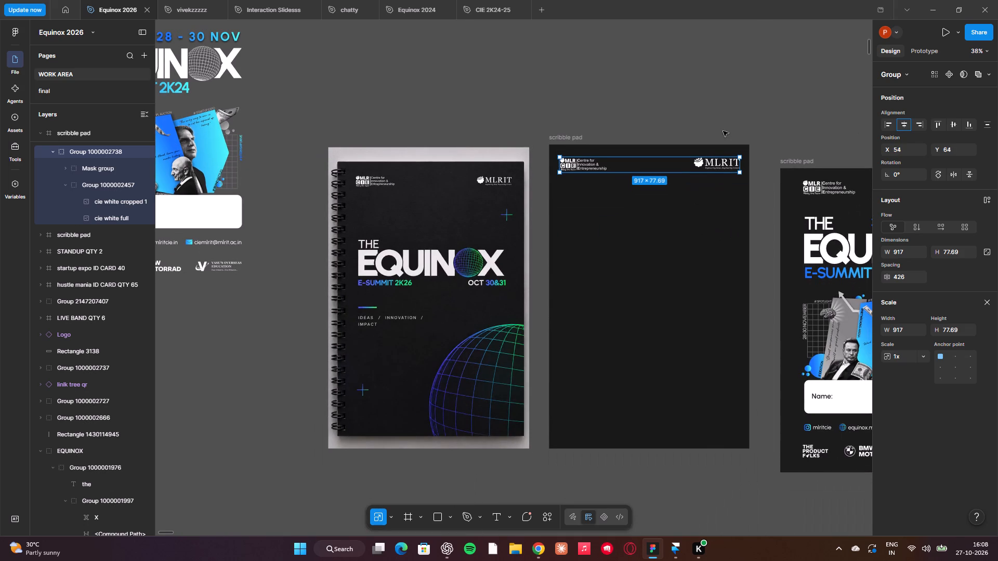
Lower the logo row to Y 89 to match the mockup's top margin and centre it horizontally in the frame again.
{"action": "key", "text": "Down"}
{"action": "key", "text": "Down"}
{"action": "key", "text": "Down"}
{"action": "key", "text": "Down"}
{"action": "key", "text": "Down"}
{"action": "key", "text": "Down"}
{"action": "key", "text": "Down"}
{"action": "key", "text": "Down"}
{"action": "key", "text": "Down"}
{"action": "key", "text": "Down"}
{"action": "key", "text": "Down"}
{"action": "key", "text": "Down"}
{"action": "key", "text": "Down"}
{"action": "key", "text": "Down"}
{"action": "key", "text": "Down"}
{"action": "key", "text": "Down"}
{"action": "key", "text": "Down"}
{"action": "key", "text": "Down"}
{"action": "key", "text": "Down"}
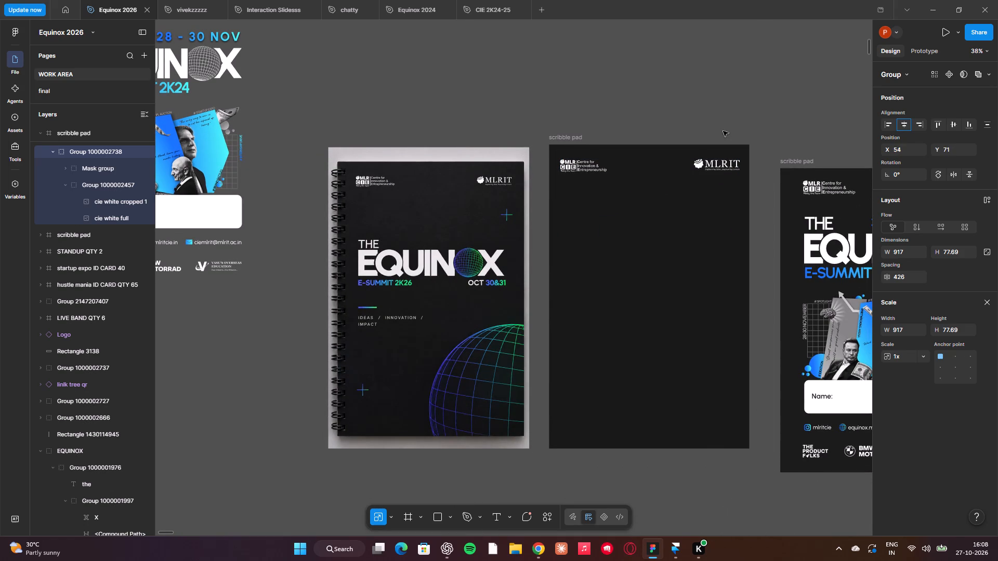
{"action": "key", "text": "Left"}
{"action": "key", "text": "Left"}
{"action": "key", "text": "Left"}
{"action": "key", "text": "Left"}
{"action": "key", "text": "Left"}
{"action": "key", "text": "Down"}
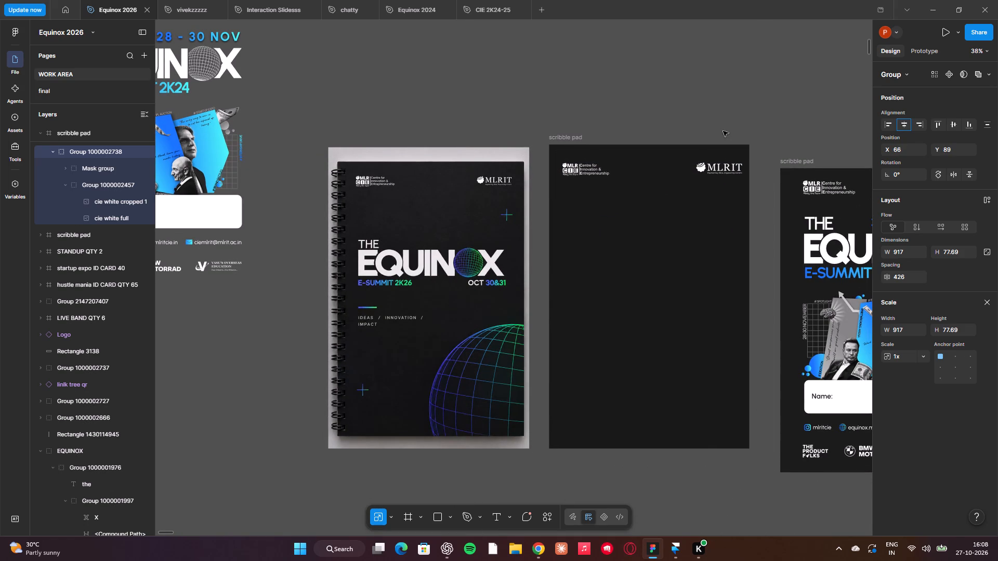
{"action": "left_click", "coordinate": [904, 127]}
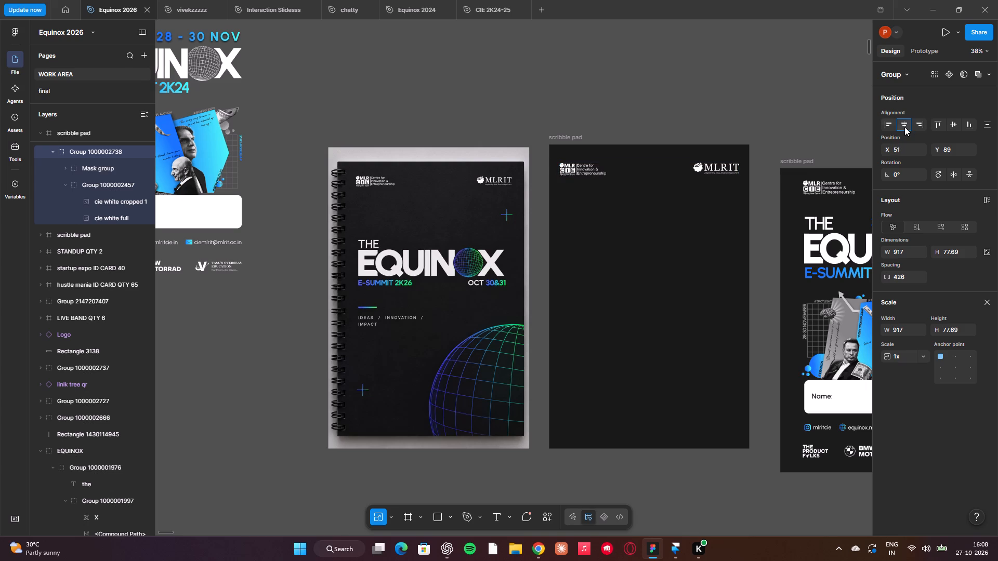
{"action": "left_click", "coordinate": [772, 137]}
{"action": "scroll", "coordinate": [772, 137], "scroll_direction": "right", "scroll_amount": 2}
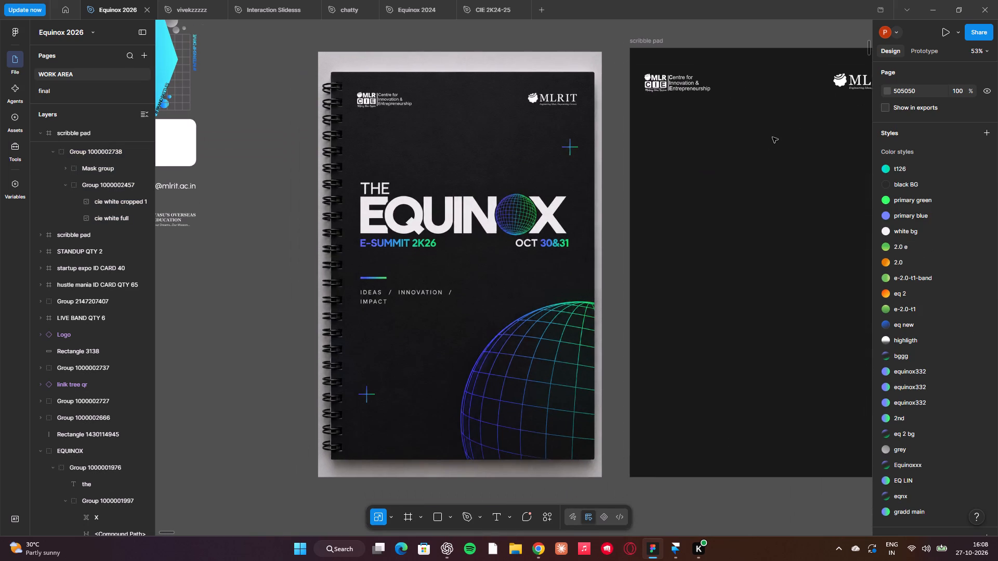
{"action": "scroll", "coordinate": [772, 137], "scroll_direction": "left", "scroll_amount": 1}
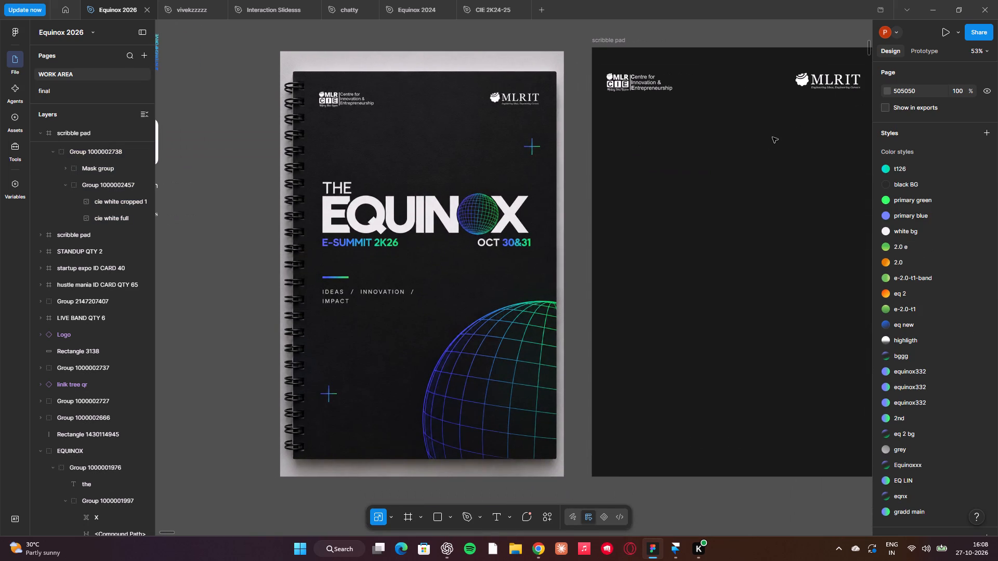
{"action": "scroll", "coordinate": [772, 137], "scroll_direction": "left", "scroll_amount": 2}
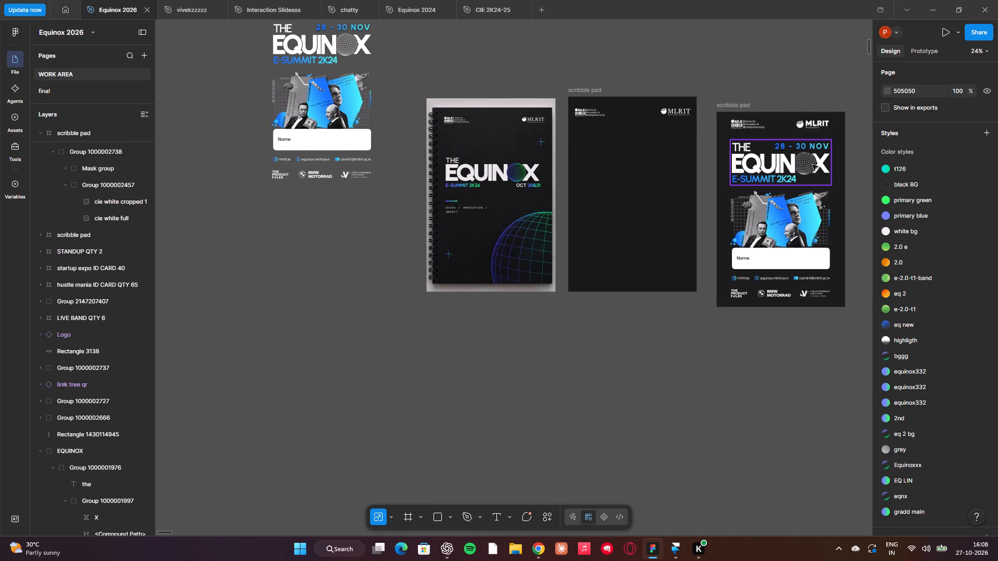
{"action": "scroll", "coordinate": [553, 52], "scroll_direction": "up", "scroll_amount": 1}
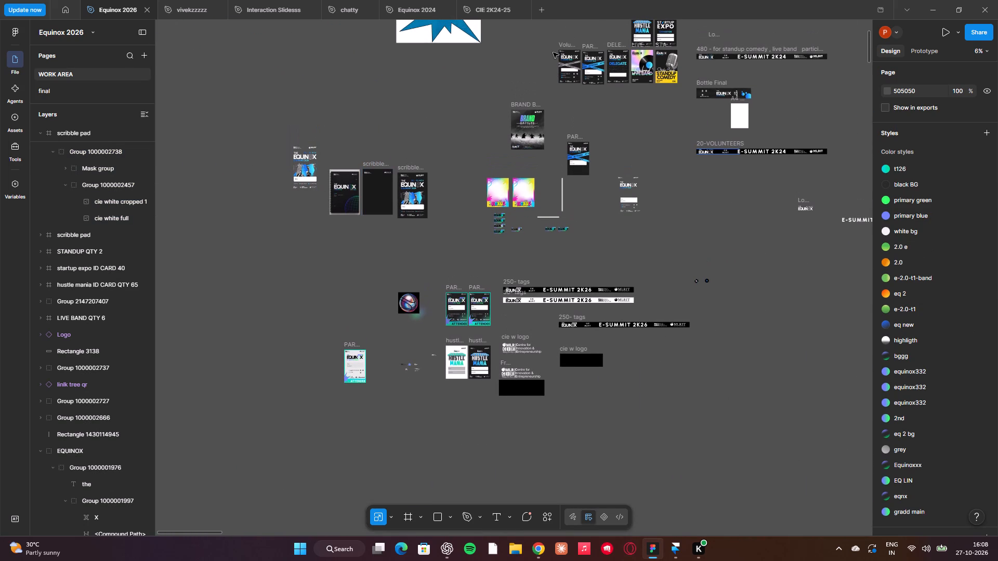
Duplicate the EQUINOX logo group on the participant ID card and move the copy into the plain dark scribble pad frame.
{"action": "scroll", "coordinate": [483, 303], "scroll_direction": "up", "scroll_amount": 1}
{"action": "left_click", "coordinate": [480, 310]}
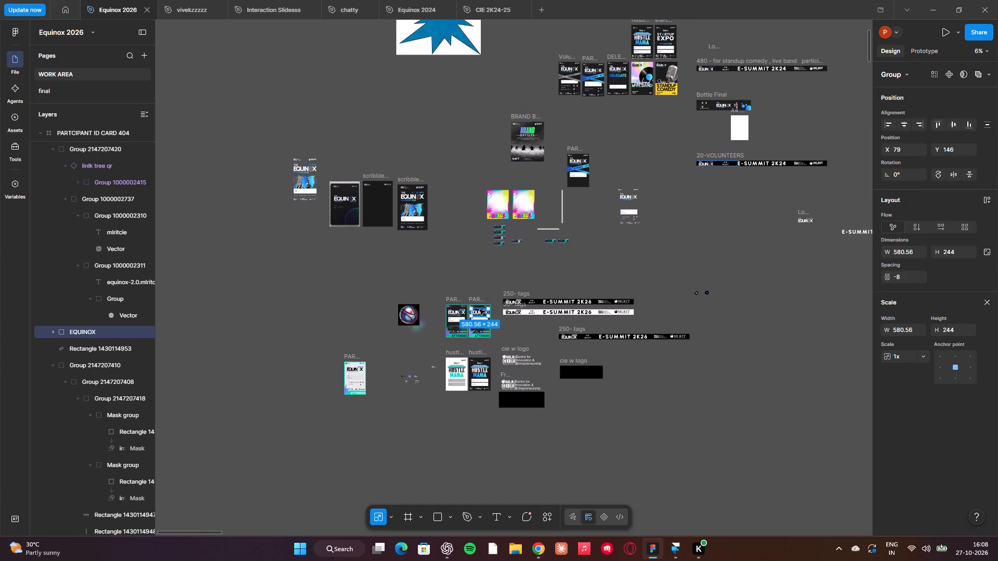
{"action": "key", "text": "ctrl+d"}
{"action": "right_click_drag", "start_coordinate": [480, 310], "coordinate": [399, 243]}
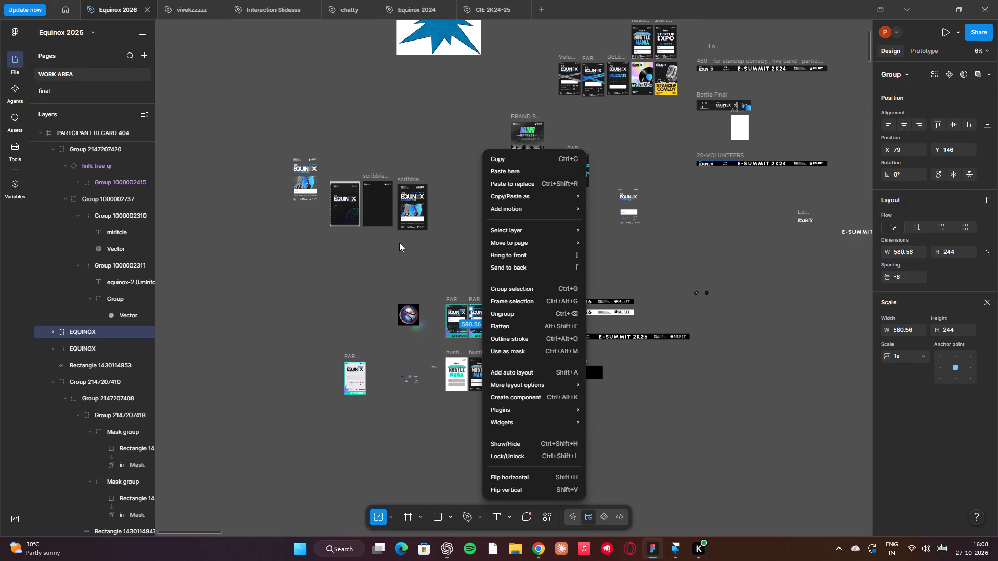
{"action": "right_click_drag", "start_coordinate": [399, 243], "coordinate": [399, 241]}
{"action": "right_click", "coordinate": [399, 241]}
{"action": "left_click_drag", "start_coordinate": [475, 314], "coordinate": [401, 223]}
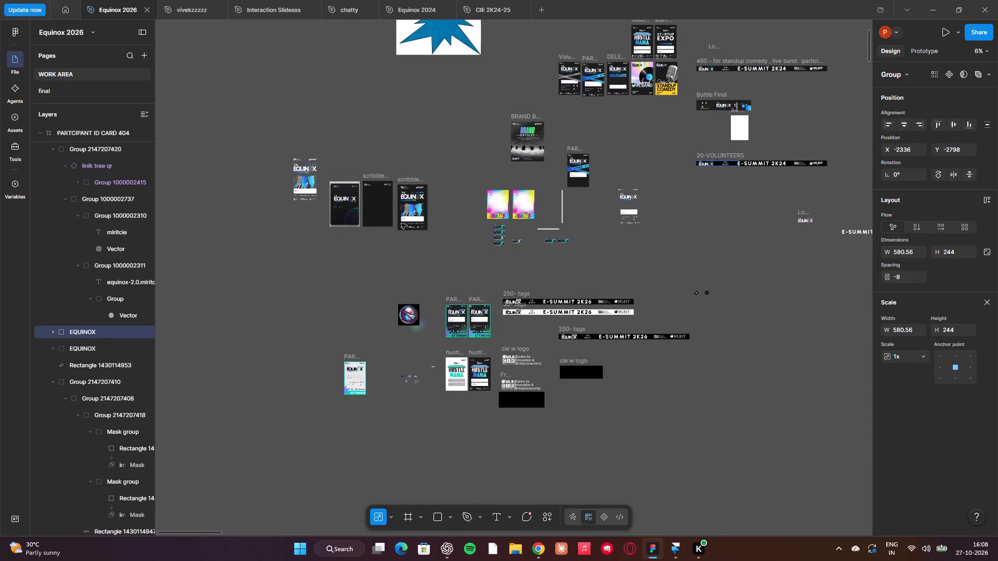
{"action": "left_click_drag", "start_coordinate": [401, 223], "coordinate": [375, 197]}
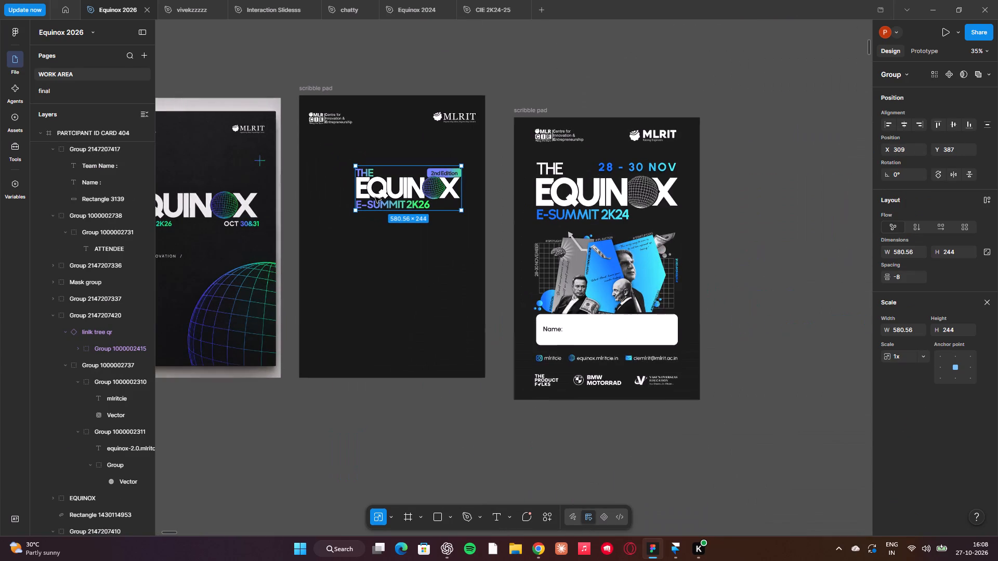
Scale the EQUINOX logo copy proportionally to about 692 × 291 and position it at about X 51, Y 337 below the logo row.
{"action": "scroll", "coordinate": [394, 195], "scroll_direction": "right", "scroll_amount": 4}
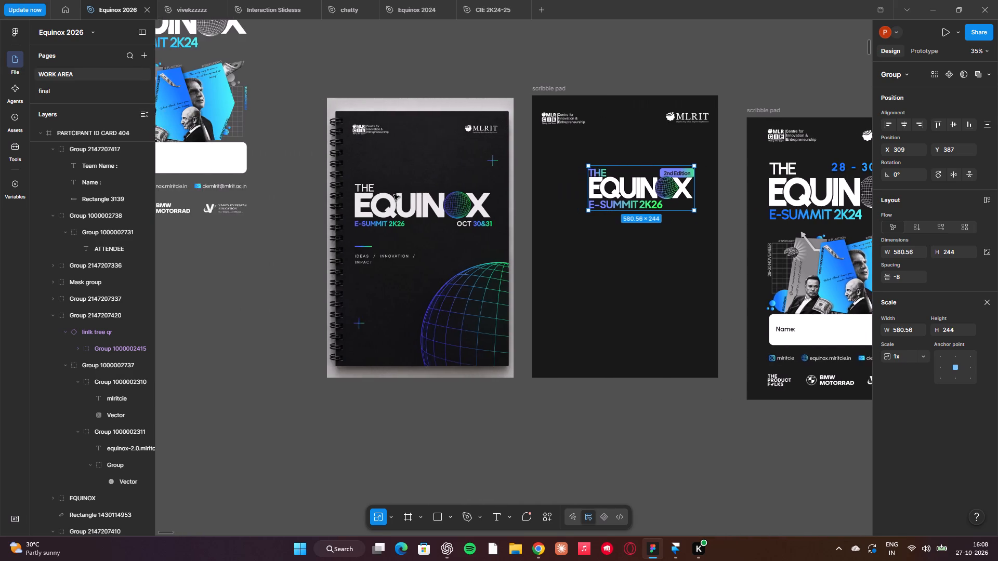
{"action": "scroll", "coordinate": [394, 195], "scroll_direction": "left", "scroll_amount": 2}
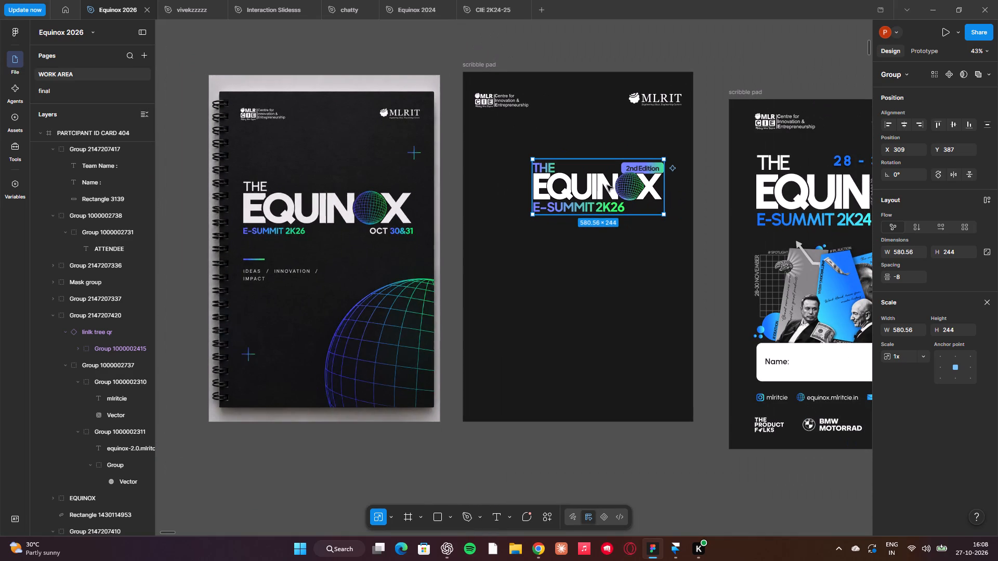
{"action": "left_click_drag", "start_coordinate": [640, 199], "coordinate": [598, 197]}
{"action": "left_click_drag", "start_coordinate": [624, 212], "coordinate": [639, 223]}
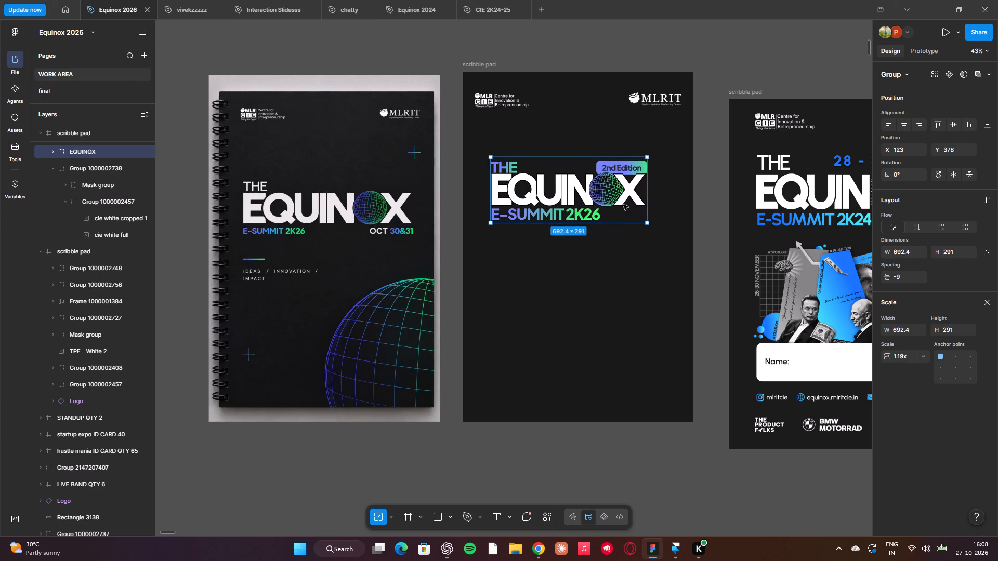
{"action": "left_click_drag", "start_coordinate": [605, 183], "coordinate": [592, 172]}
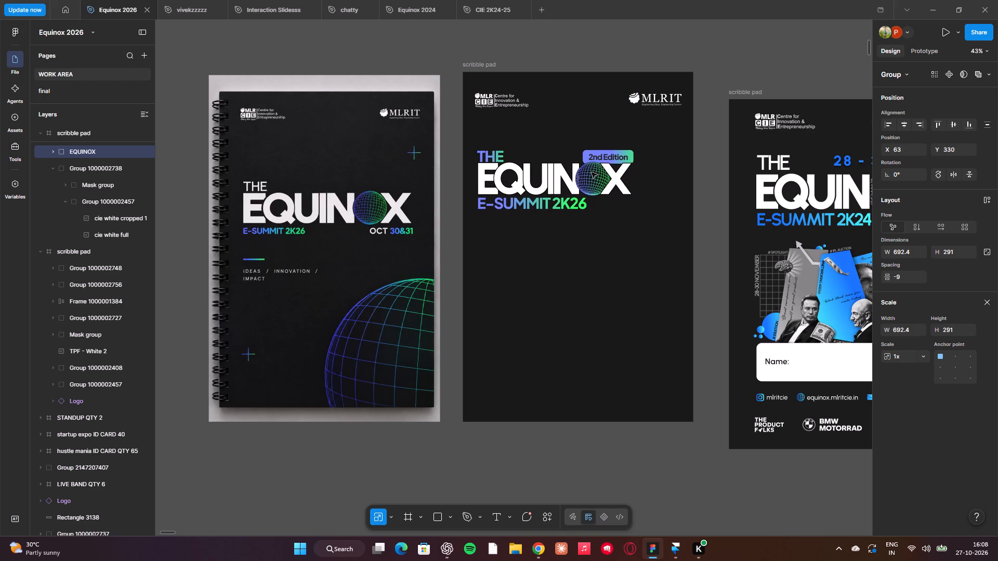
{"action": "left_click_drag", "start_coordinate": [592, 172], "coordinate": [590, 174]}
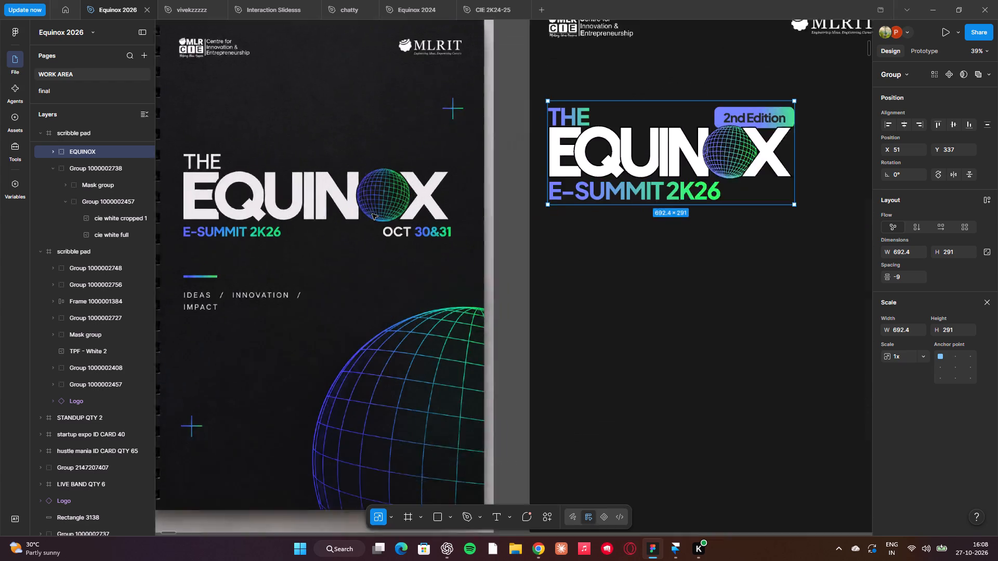
{"action": "scroll", "coordinate": [372, 214], "scroll_direction": "right", "scroll_amount": 2}
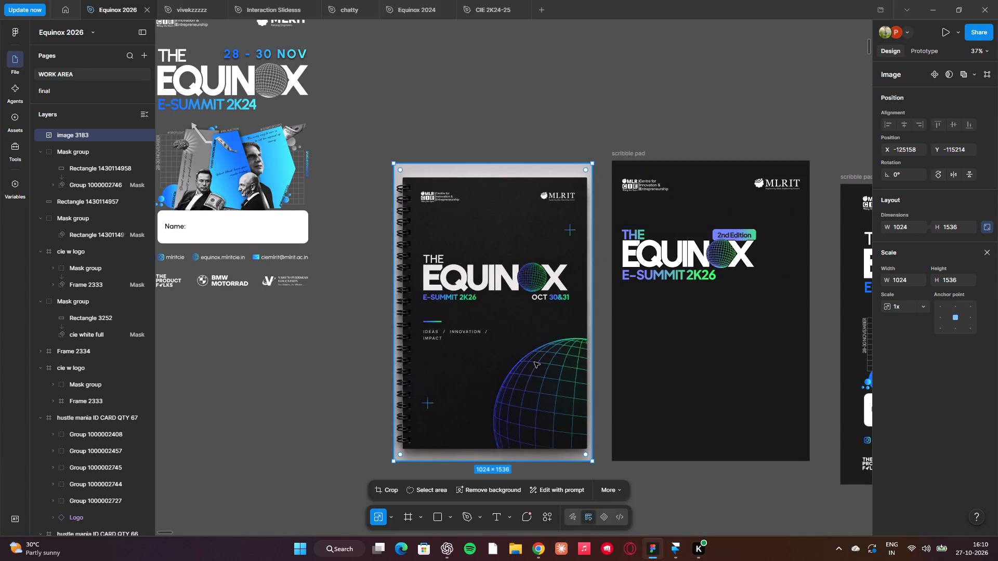
{"action": "key", "text": "ctrl+d"}
{"action": "left_click_drag", "start_coordinate": [534, 362], "coordinate": [586, 560]}
{"action": "scroll", "coordinate": [567, 426], "scroll_direction": "down", "scroll_amount": 2}
Crop the duplicated mockup to the EQUINOX title block with its E-Summit and date line, about 839 × 297.
{"action": "double_click", "coordinate": [561, 408]}
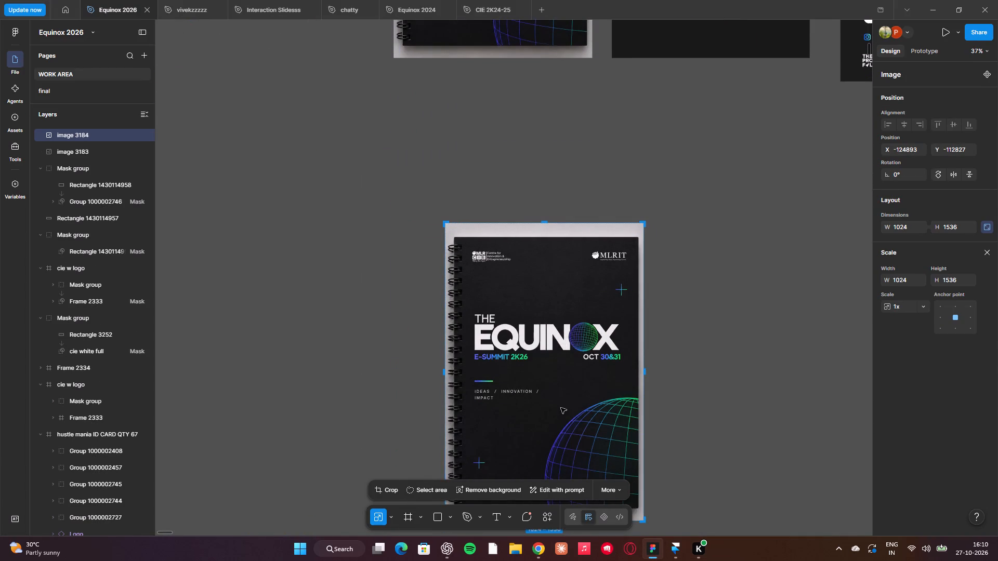
{"action": "scroll", "coordinate": [561, 408], "scroll_direction": "down", "scroll_amount": 2}
{"action": "left_click_drag", "start_coordinate": [550, 405], "coordinate": [562, 257]}
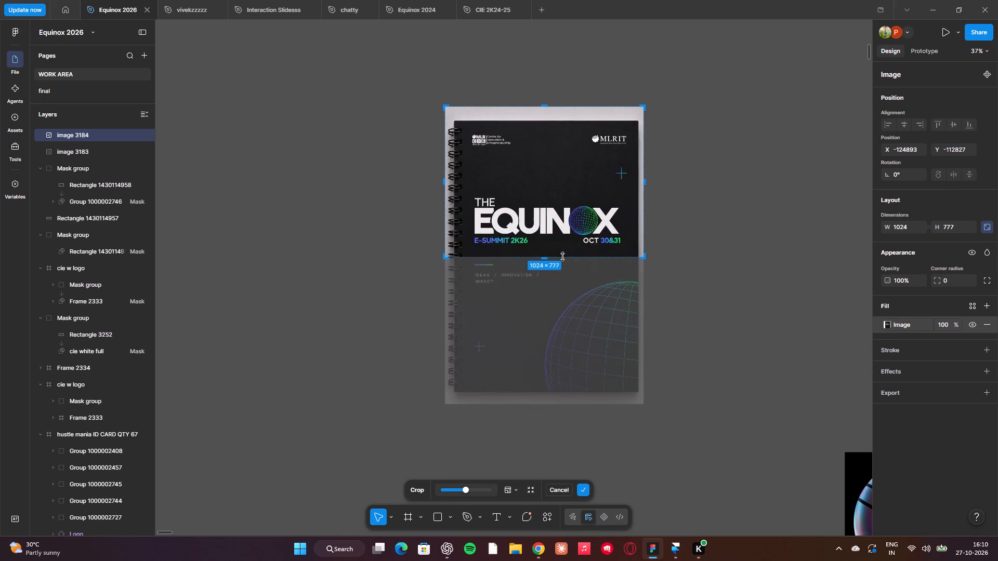
{"action": "left_click_drag", "start_coordinate": [562, 257], "coordinate": [562, 252]}
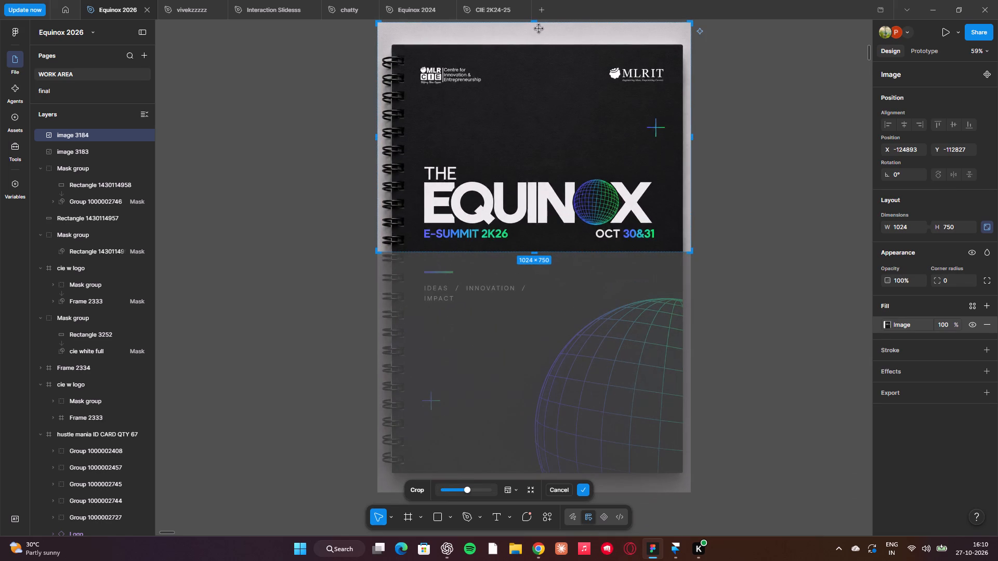
{"action": "left_click_drag", "start_coordinate": [537, 24], "coordinate": [541, 161]}
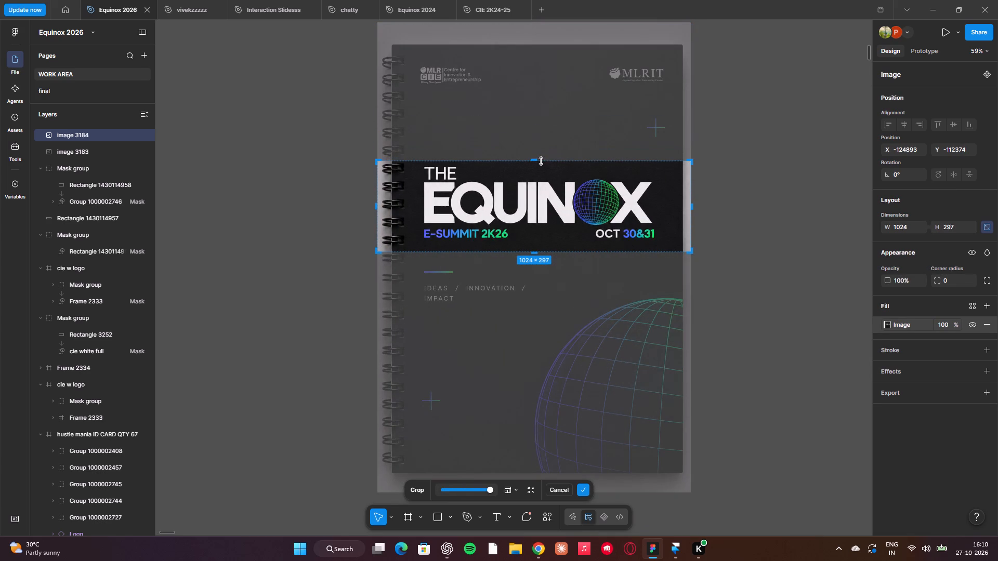
{"action": "left_click_drag", "start_coordinate": [378, 205], "coordinate": [408, 211]}
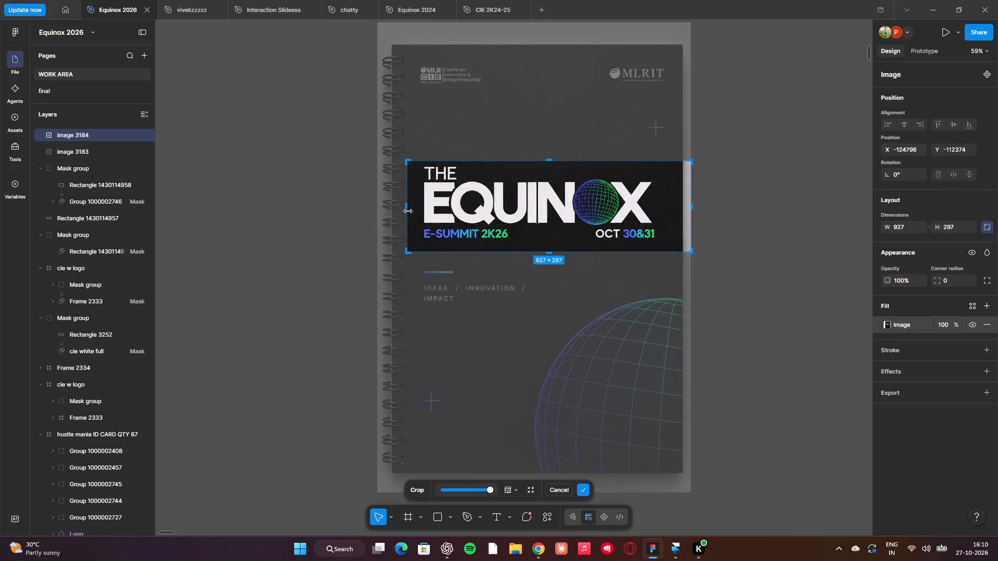
{"action": "left_click_drag", "start_coordinate": [408, 211], "coordinate": [409, 211]}
{"action": "left_click", "coordinate": [687, 211]}
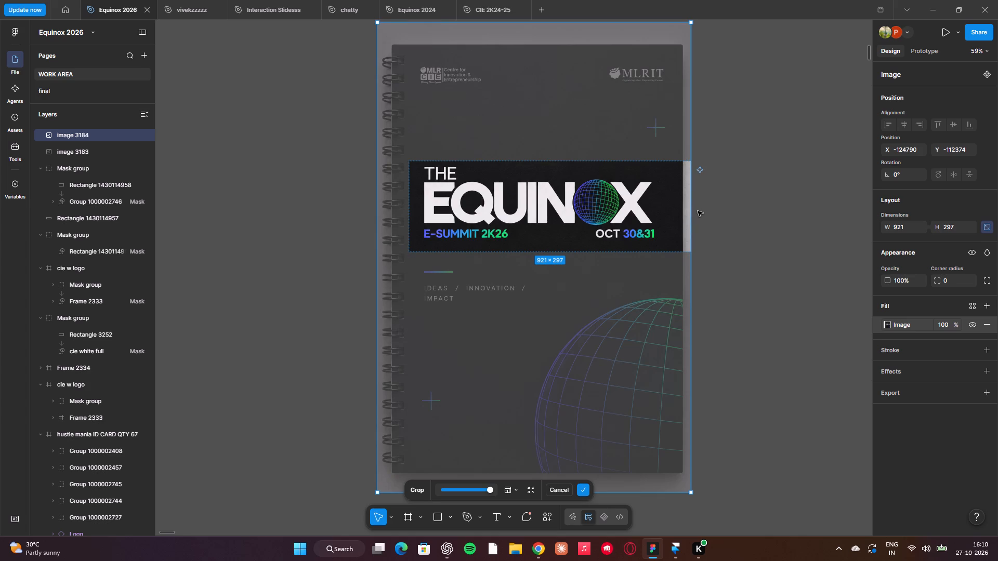
{"action": "left_click_drag", "start_coordinate": [690, 205], "coordinate": [664, 207]}
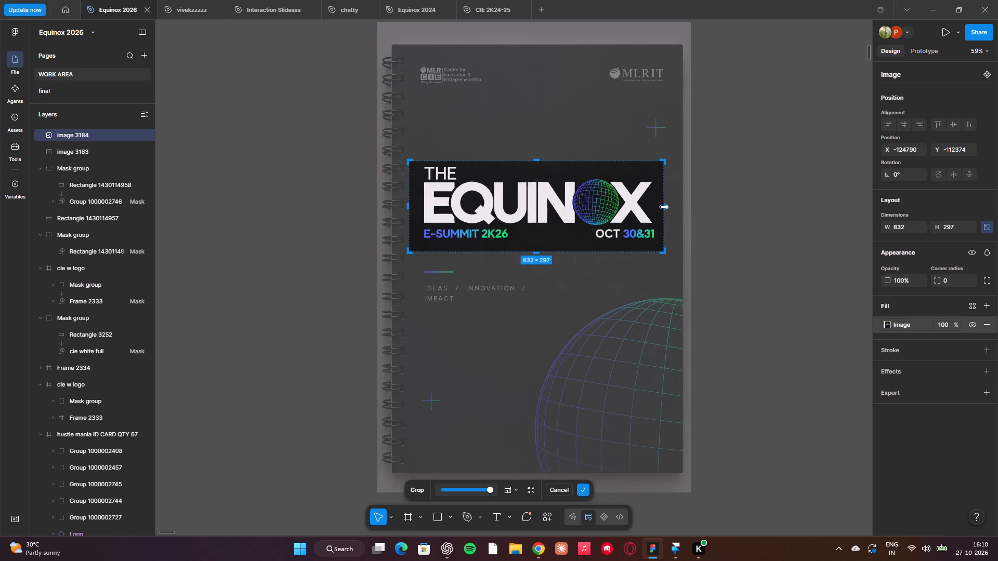
{"action": "left_click_drag", "start_coordinate": [664, 207], "coordinate": [666, 206]}
{"action": "left_click", "coordinate": [794, 250]}
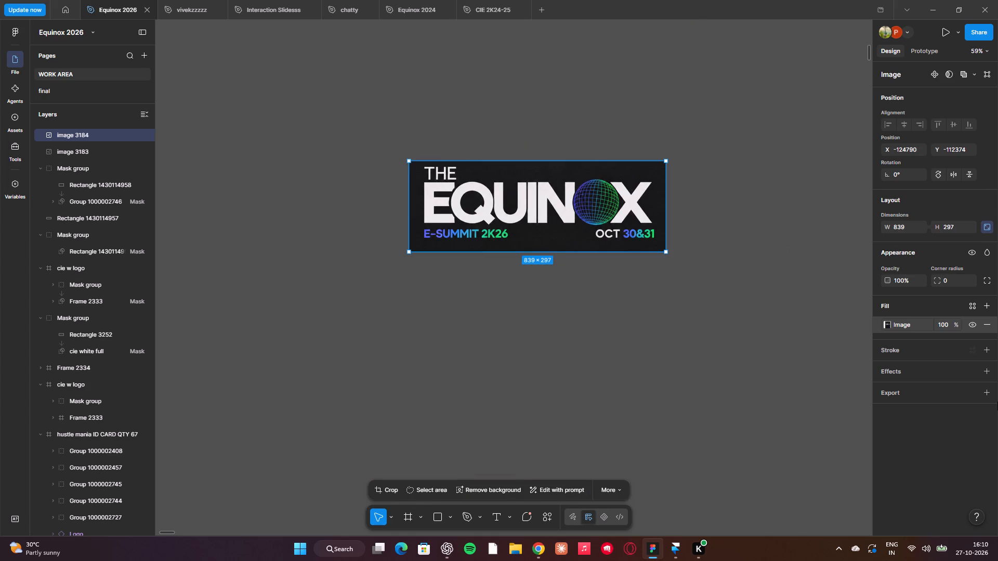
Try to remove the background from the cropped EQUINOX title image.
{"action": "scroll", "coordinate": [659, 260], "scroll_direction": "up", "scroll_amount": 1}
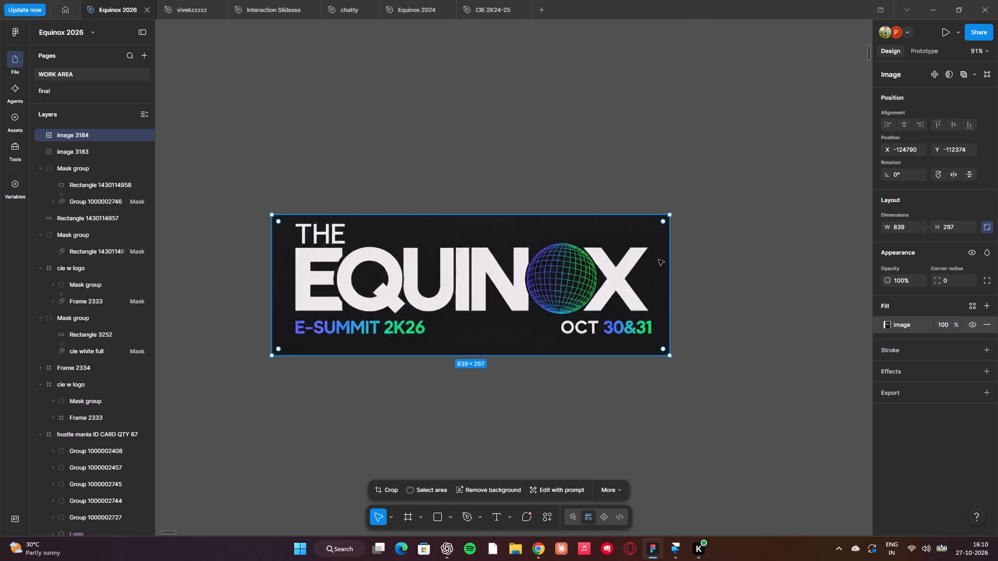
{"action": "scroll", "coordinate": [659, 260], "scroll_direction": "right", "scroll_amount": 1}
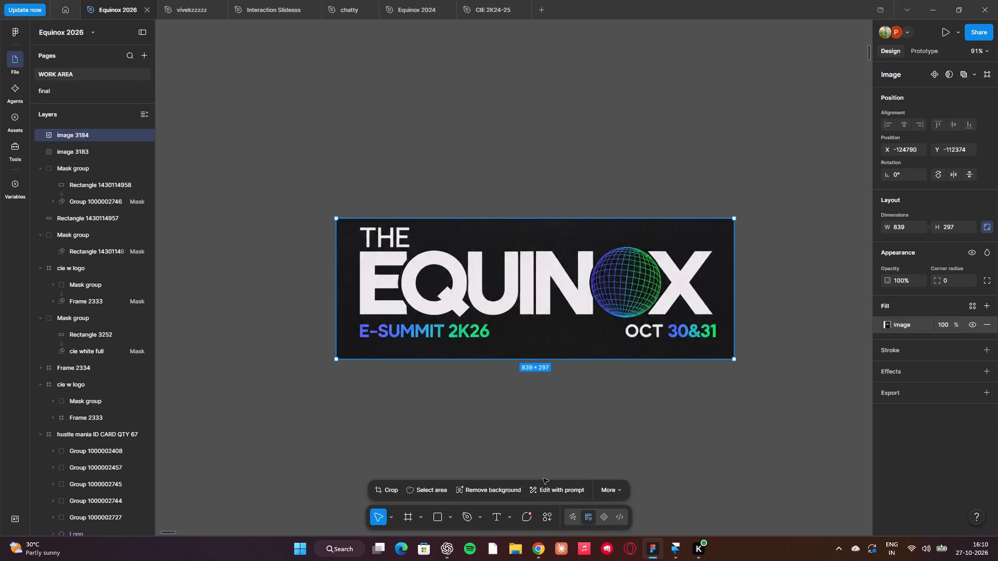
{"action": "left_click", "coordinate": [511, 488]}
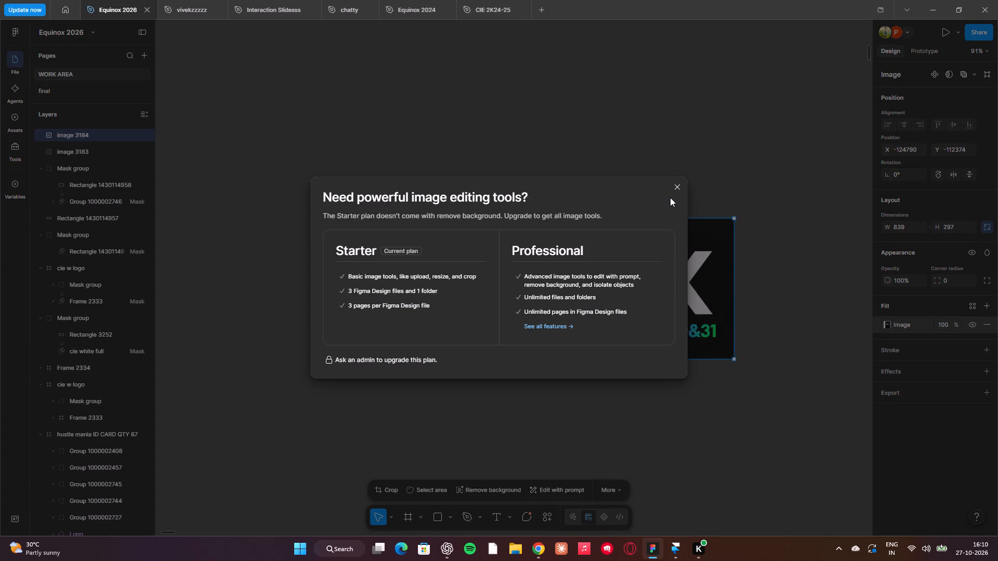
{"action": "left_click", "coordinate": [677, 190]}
Cut the cropped EQUINOX title image from the canvas.
{"action": "key", "text": "ctrl+x"}
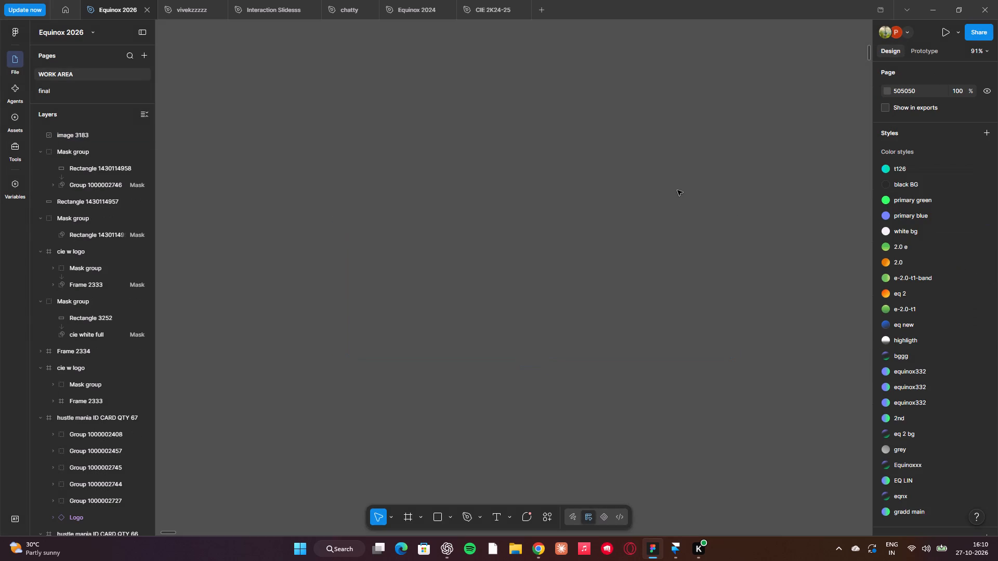
Restore the cut EQUINOX title image and paste a copy of it into the vivekzzzzz file.
{"action": "key", "text": "ctrl+z"}
{"action": "key", "text": "ctrl+c"}
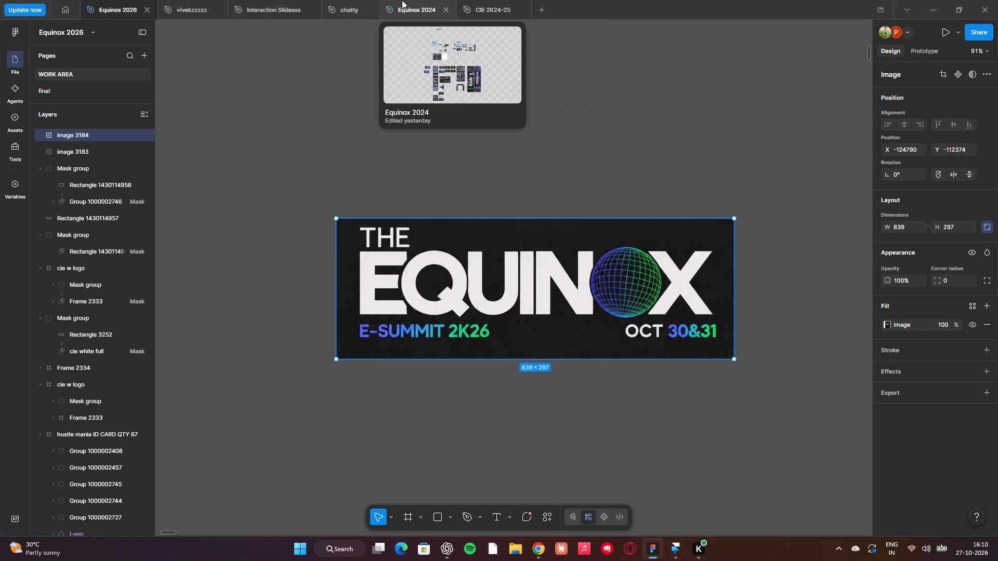
{"action": "left_click", "coordinate": [402, 0]}
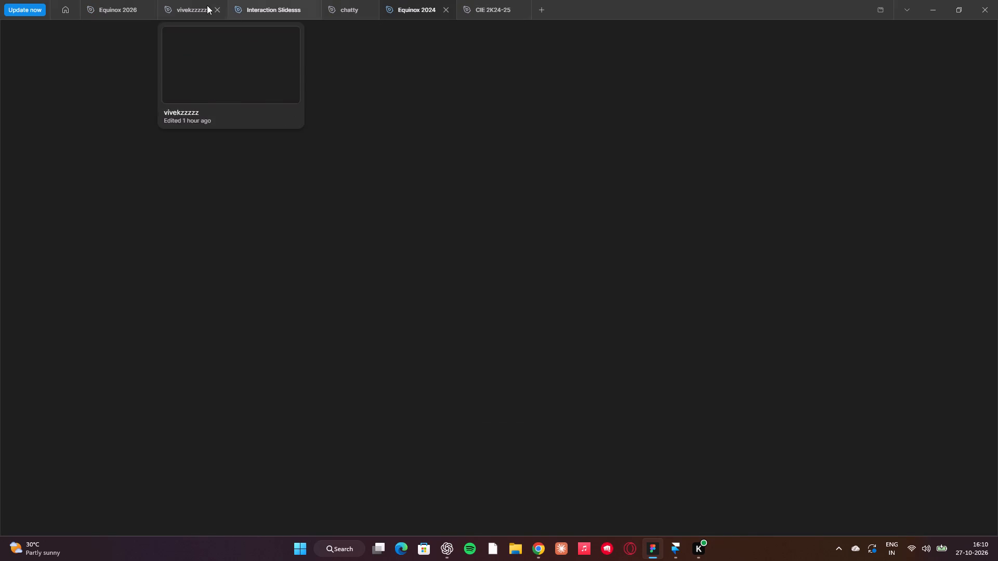
{"action": "left_click", "coordinate": [191, 1]}
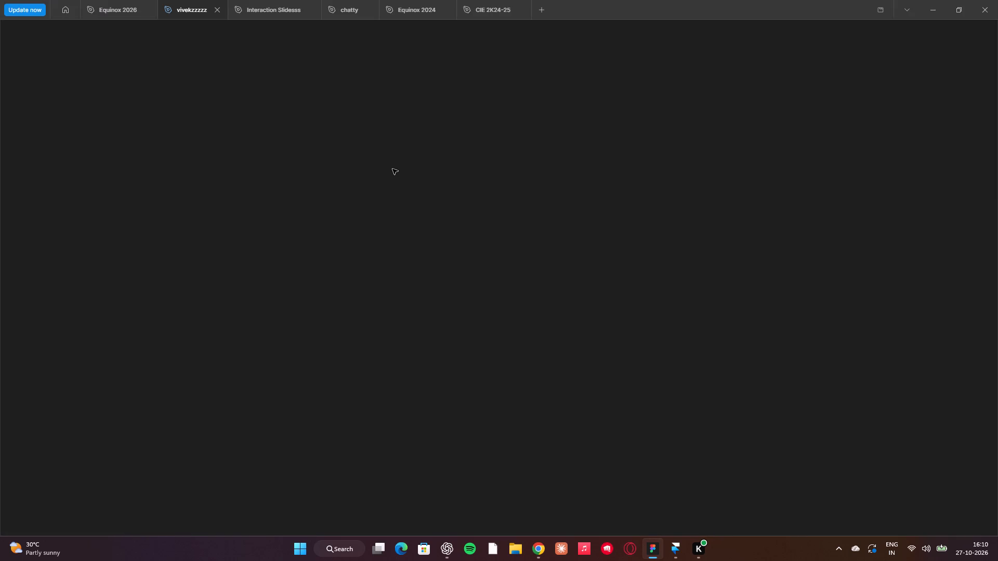
{"action": "scroll", "coordinate": [436, 345], "scroll_direction": "left", "scroll_amount": 1}
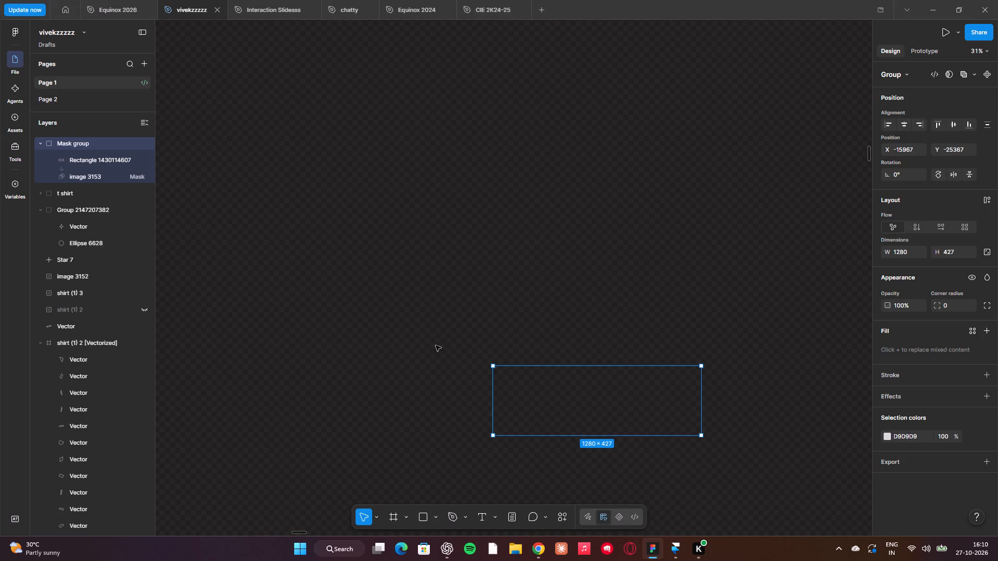
{"action": "scroll", "coordinate": [436, 345], "scroll_direction": "right", "scroll_amount": 2}
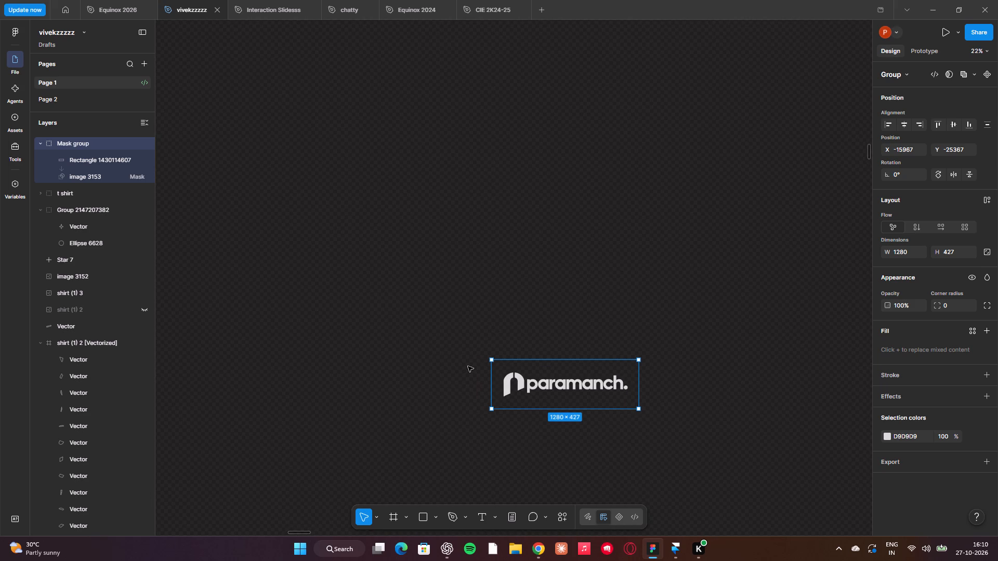
{"action": "scroll", "coordinate": [468, 366], "scroll_direction": "right", "scroll_amount": 3}
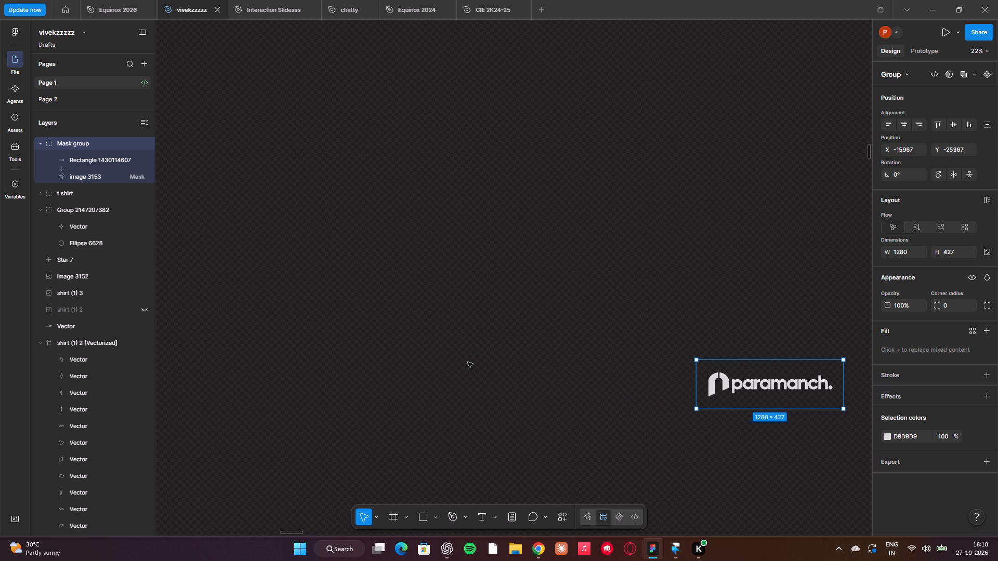
{"action": "left_click", "coordinate": [468, 365]}
{"action": "left_click", "coordinate": [419, 356]}
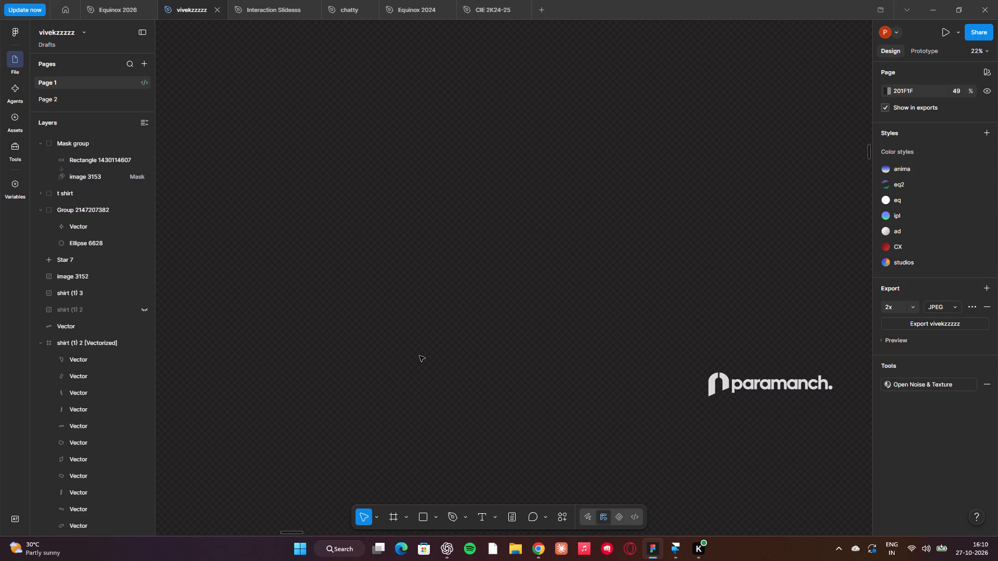
{"action": "key", "text": "ctrl+v"}
{"action": "scroll", "coordinate": [492, 280], "scroll_direction": "up", "scroll_amount": 1}
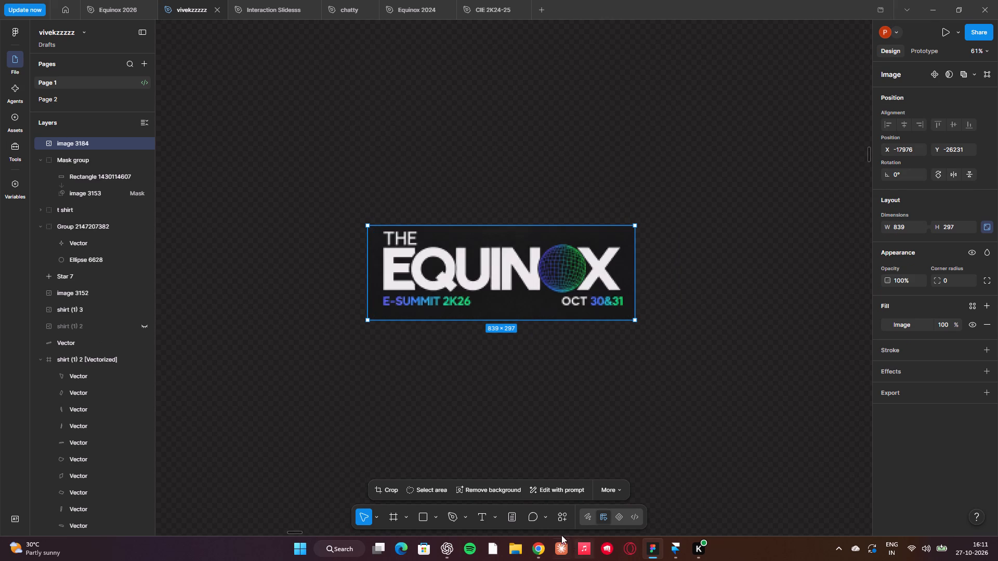
Try to remove the background from the pasted EQUINOX title image twice, and move the image slightly down.
{"action": "left_click", "coordinate": [513, 492]}
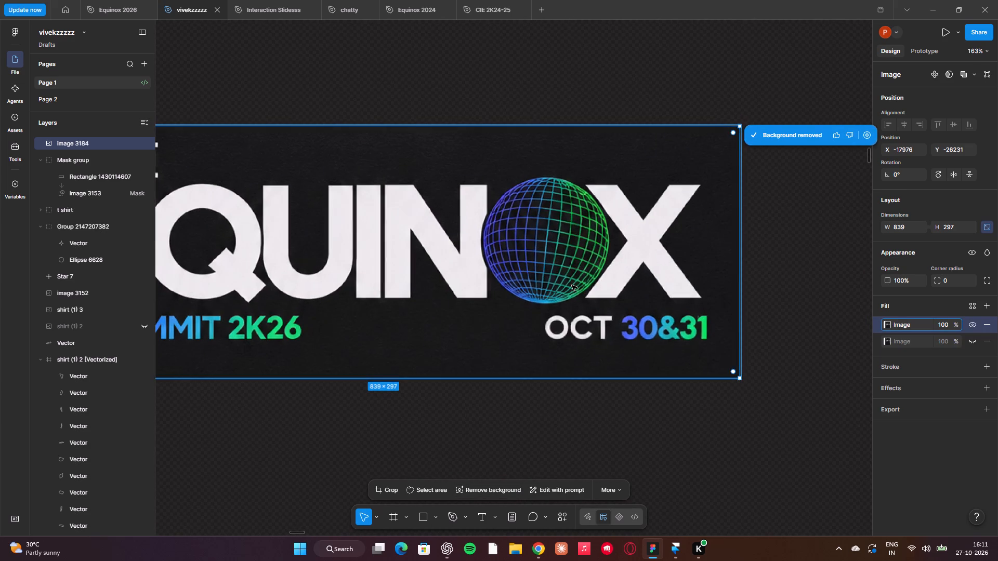
{"action": "left_click", "coordinate": [561, 425]}
{"action": "left_click", "coordinate": [515, 335]}
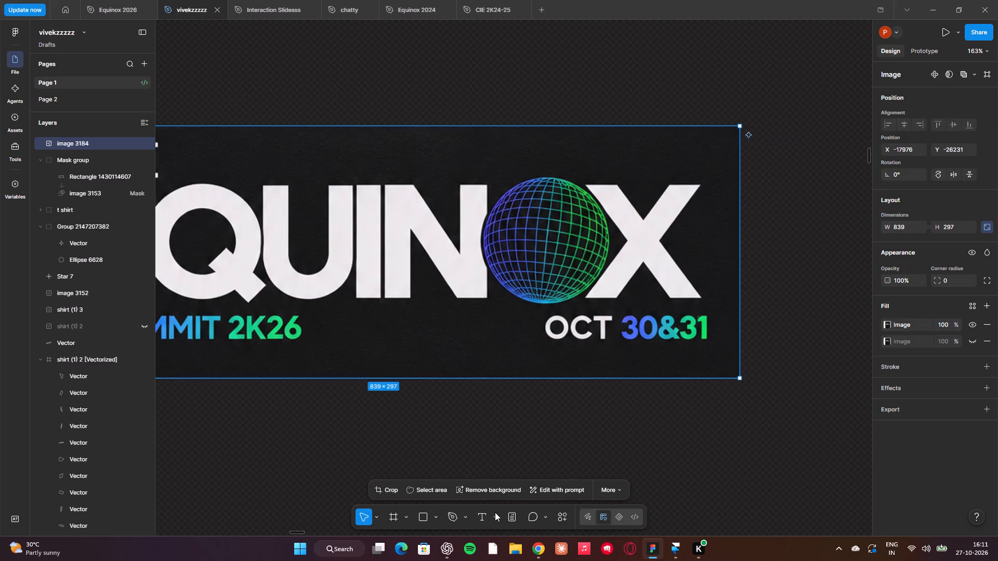
{"action": "left_click", "coordinate": [484, 487]}
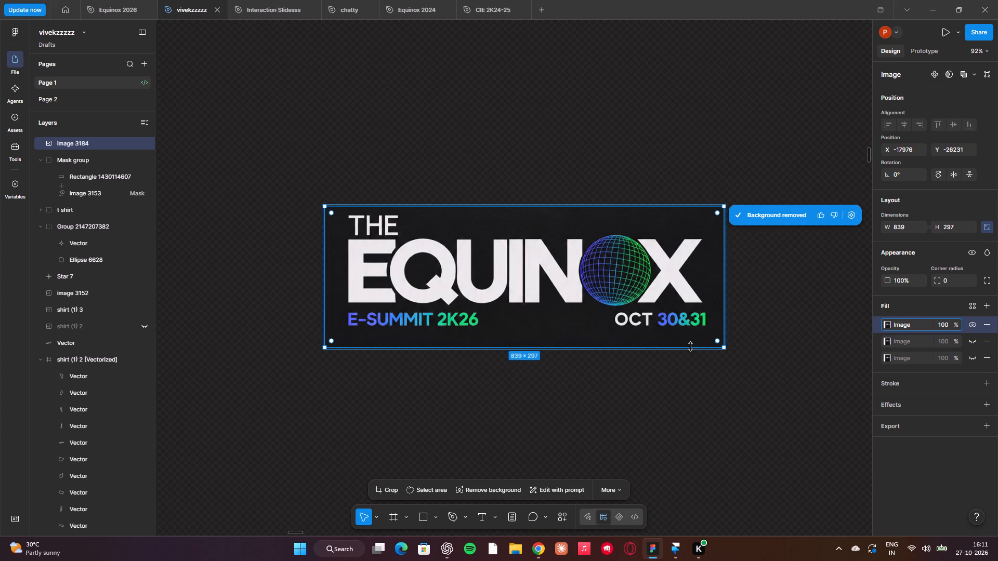
{"action": "left_click_drag", "start_coordinate": [684, 303], "coordinate": [695, 379]}
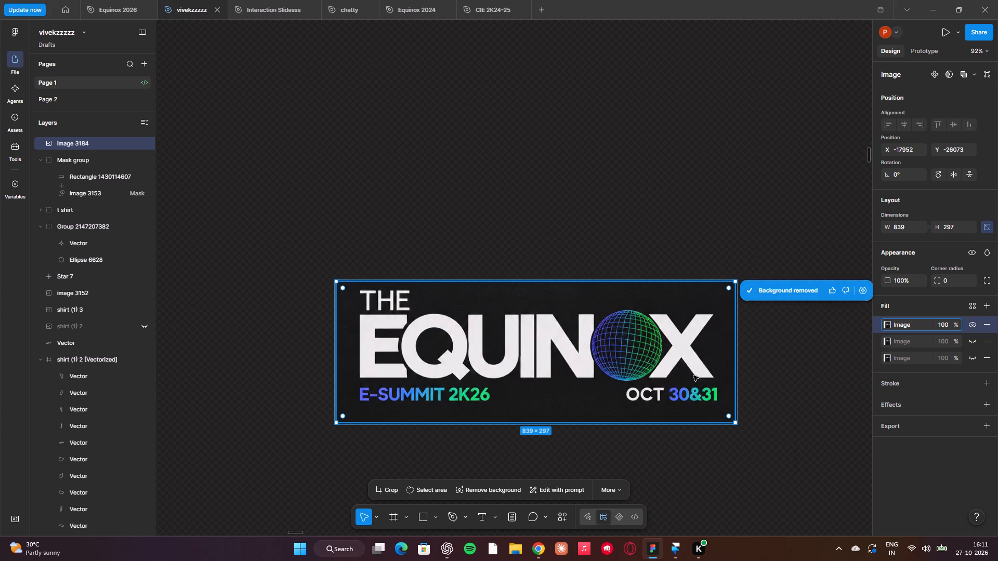
{"action": "double_click", "coordinate": [680, 470]}
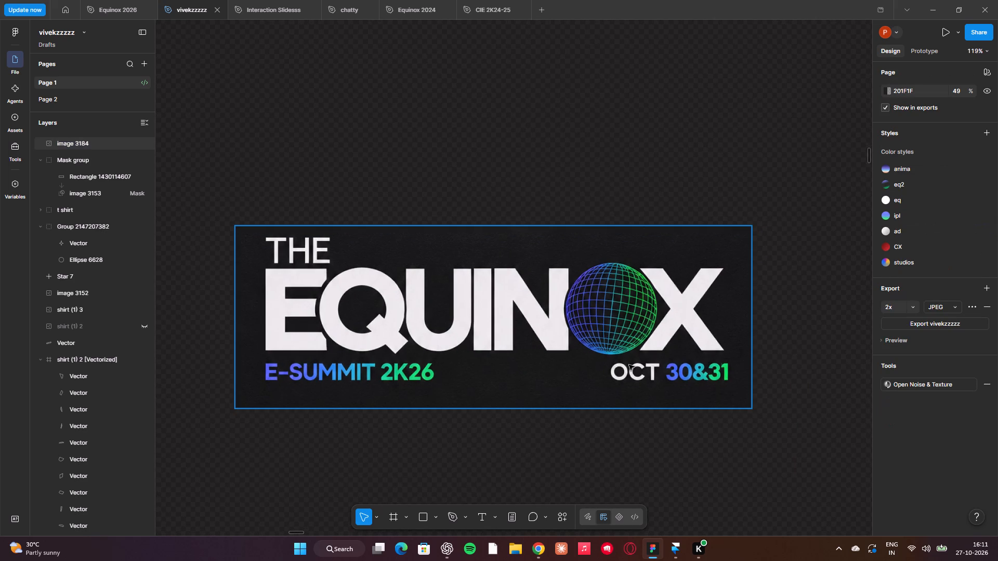
Duplicate the EQUINOX title image, place the copy below the original and scale it down to about 500 × 177.
{"action": "left_click", "coordinate": [629, 365]}
{"action": "left_click", "coordinate": [611, 486]}
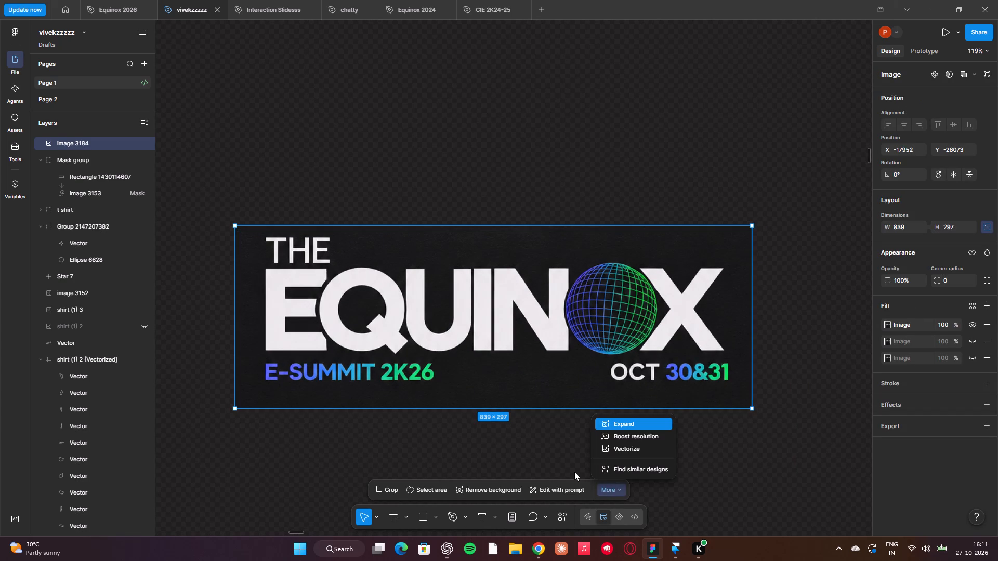
{"action": "left_click", "coordinate": [572, 470]}
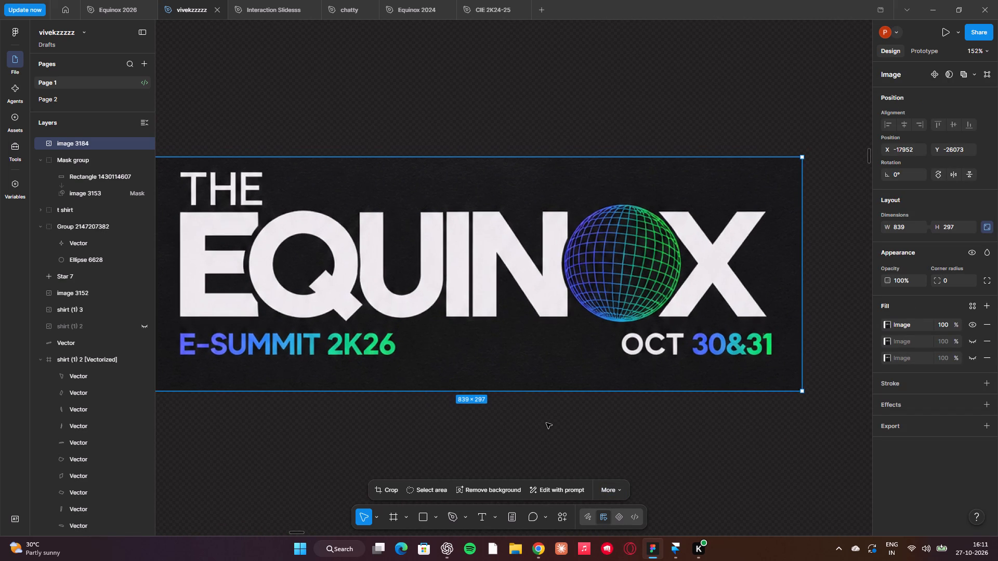
{"action": "key", "text": "ctrl+d"}
{"action": "left_click_drag", "start_coordinate": [528, 386], "coordinate": [528, 427]}
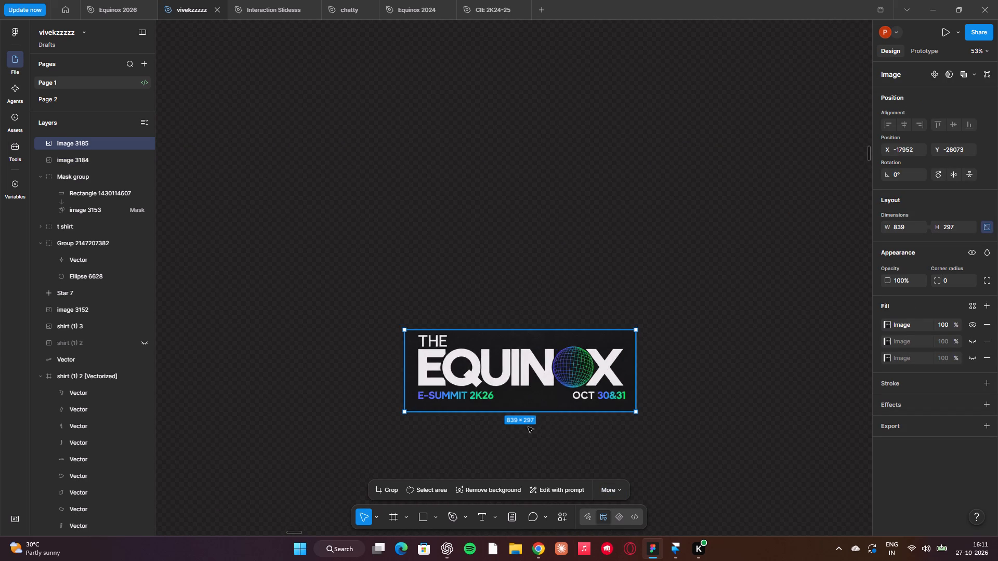
{"action": "left_click_drag", "start_coordinate": [528, 427], "coordinate": [535, 482]}
{"action": "scroll", "coordinate": [535, 482], "scroll_direction": "down", "scroll_amount": 1}
{"action": "scroll", "coordinate": [540, 368], "scroll_direction": "down", "scroll_amount": 1}
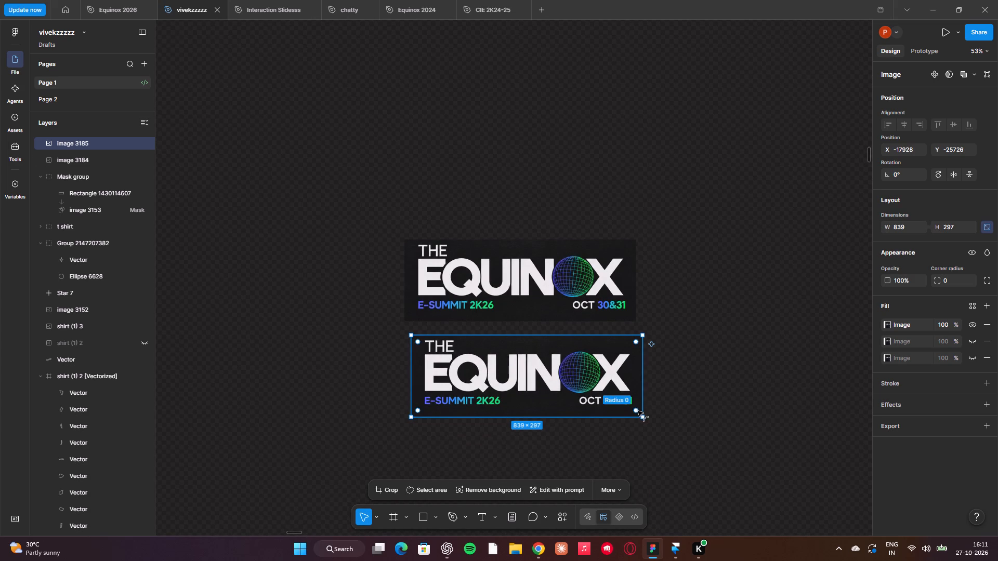
{"action": "left_click_drag", "start_coordinate": [642, 419], "coordinate": [549, 383]}
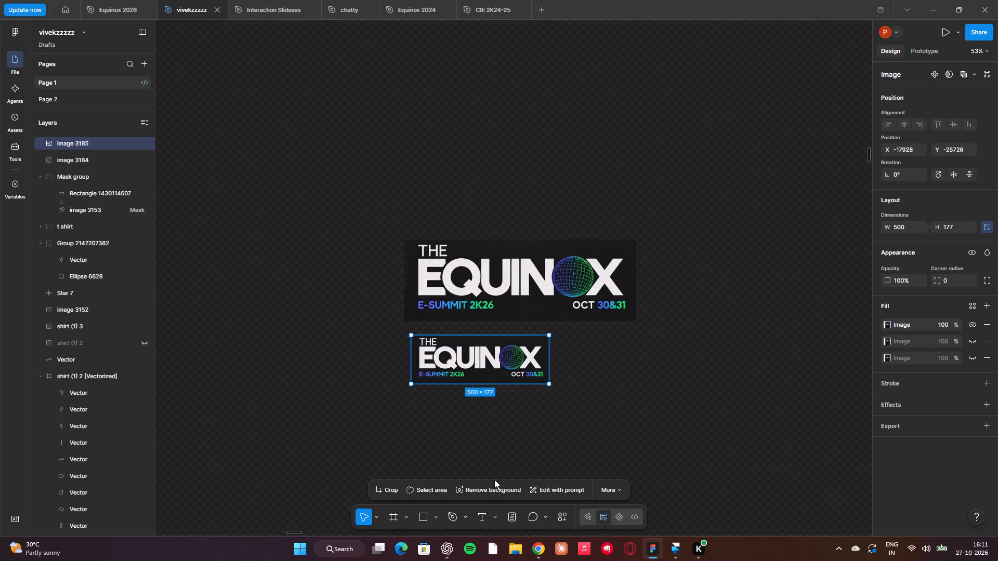
Try to remove the background from the smaller copy of the EQUINOX title image.
{"action": "left_click", "coordinate": [494, 479]}
{"action": "left_click", "coordinate": [488, 491]}
{"action": "scroll", "coordinate": [491, 383], "scroll_direction": "up", "scroll_amount": 5}
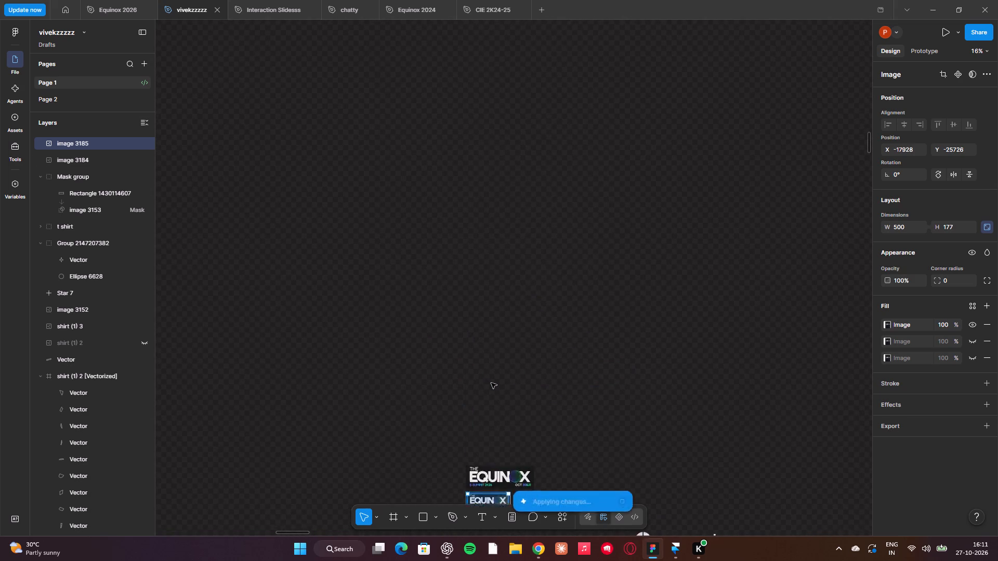
{"action": "scroll", "coordinate": [491, 383], "scroll_direction": "down", "scroll_amount": 1}
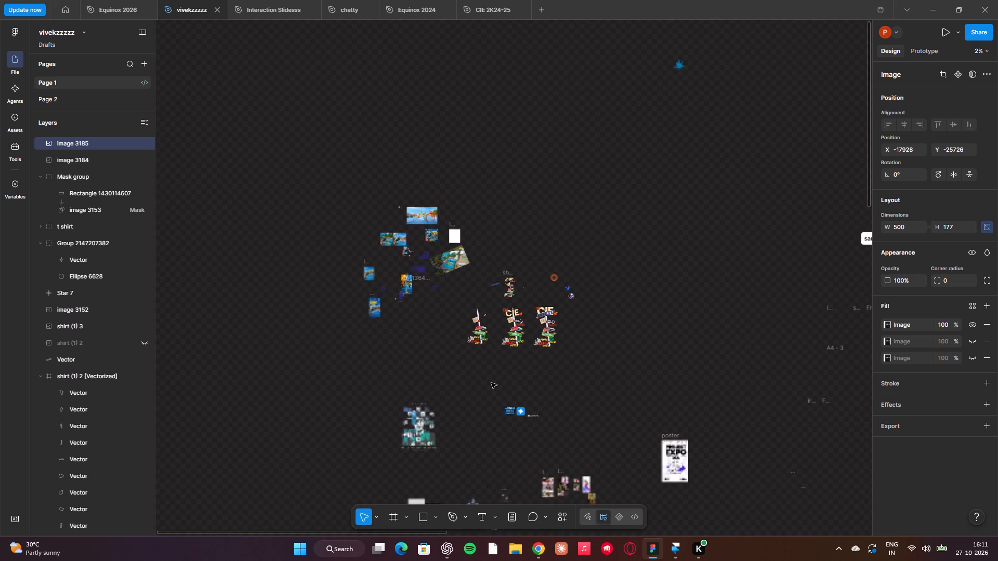
{"action": "scroll", "coordinate": [491, 383], "scroll_direction": "down", "scroll_amount": 1}
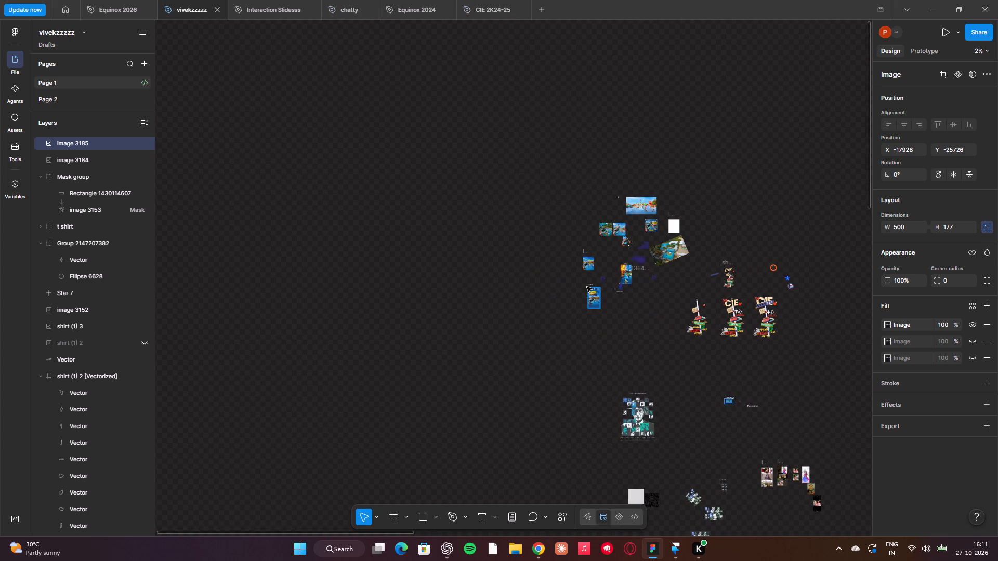
{"action": "scroll", "coordinate": [736, 393], "scroll_direction": "up", "scroll_amount": 2}
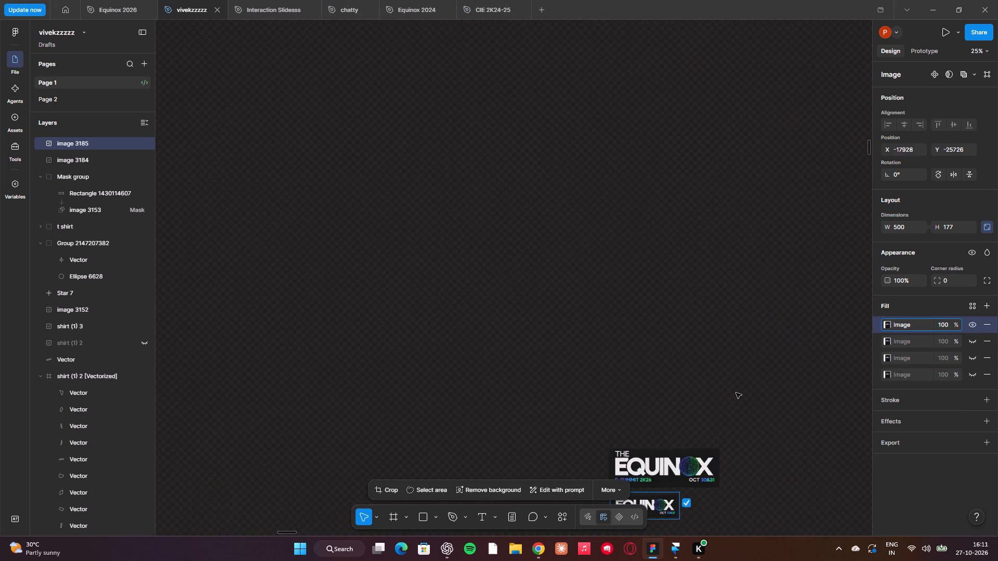
{"action": "scroll", "coordinate": [736, 393], "scroll_direction": "down", "scroll_amount": 1}
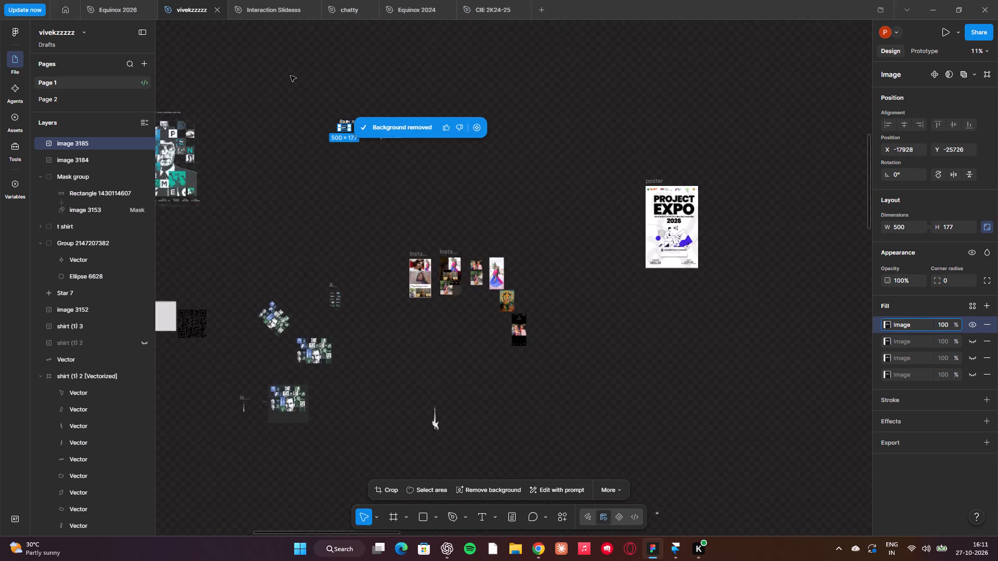
{"action": "scroll", "coordinate": [291, 76], "scroll_direction": "up", "scroll_amount": 8}
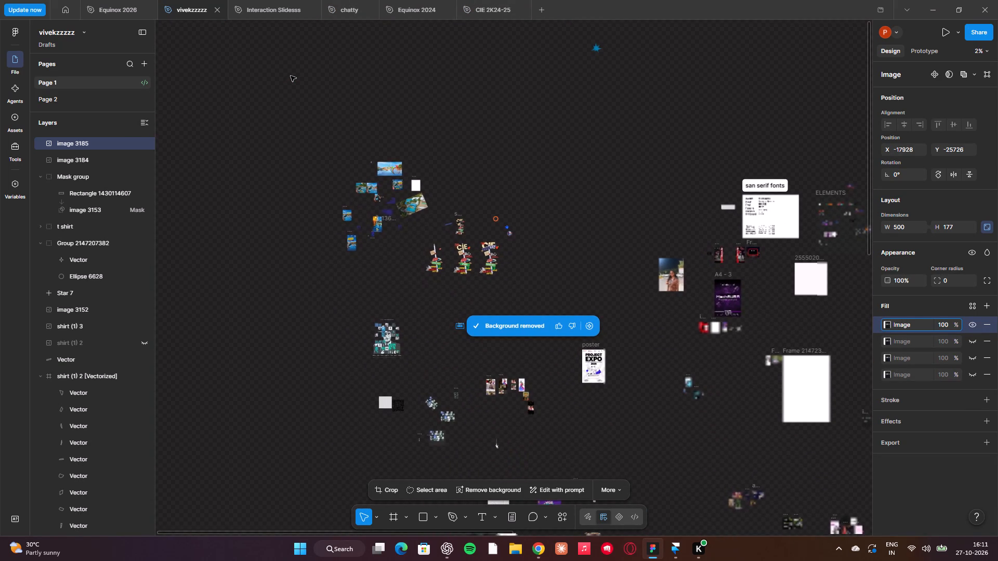
{"action": "scroll", "coordinate": [291, 76], "scroll_direction": "up", "scroll_amount": 4}
{"action": "scroll", "coordinate": [291, 76], "scroll_direction": "left", "scroll_amount": 5}
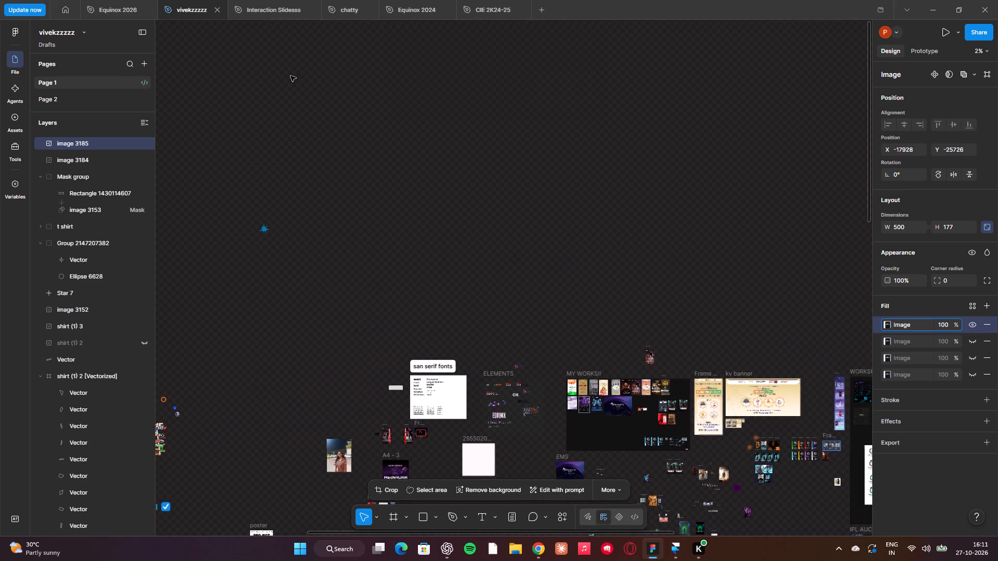
Return to the Equinox 2026 file and examine the globe paths in the scribble pad's EQUINOX logo beside the notebook mockup.
{"action": "left_click", "coordinate": [106, 0]}
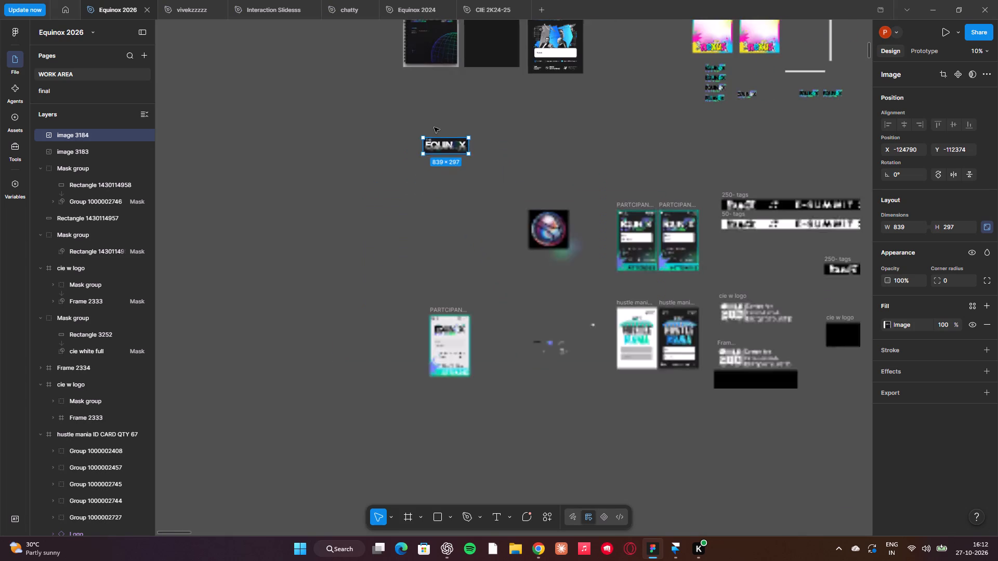
{"action": "scroll", "coordinate": [434, 127], "scroll_direction": "up", "scroll_amount": 1}
{"action": "scroll", "coordinate": [232, 95], "scroll_direction": "up", "scroll_amount": 1}
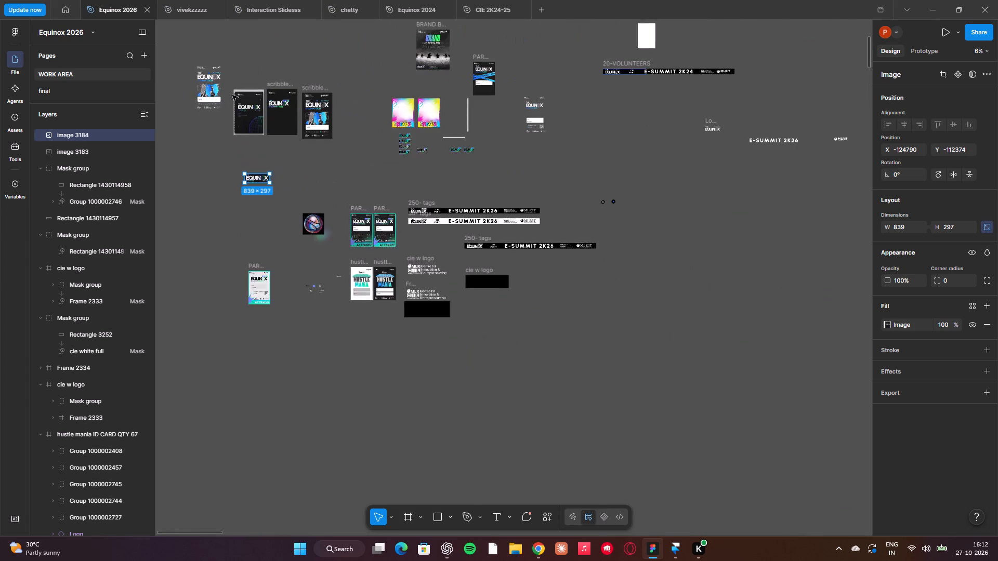
{"action": "scroll", "coordinate": [232, 95], "scroll_direction": "right", "scroll_amount": 1}
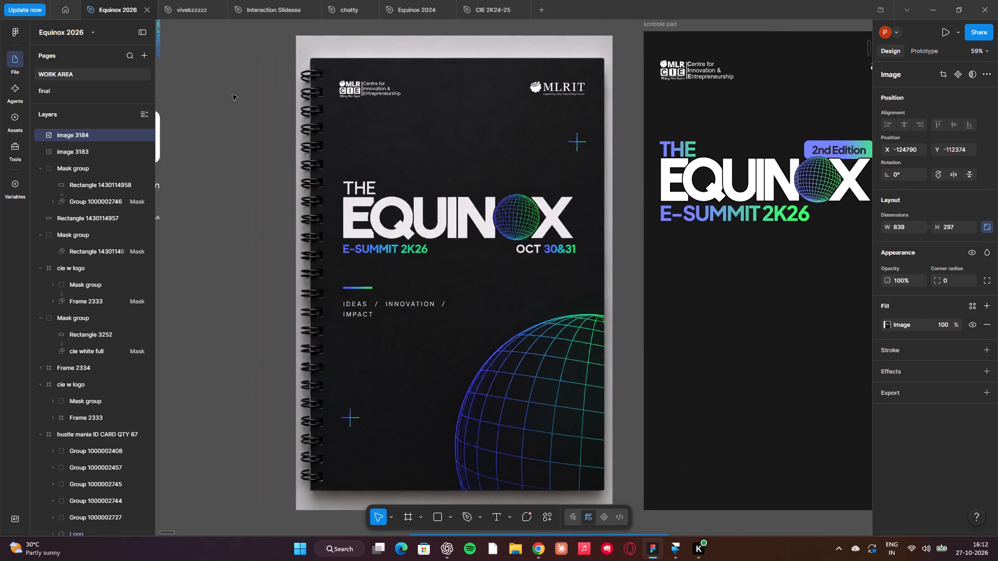
{"action": "scroll", "coordinate": [232, 95], "scroll_direction": "left", "scroll_amount": 2}
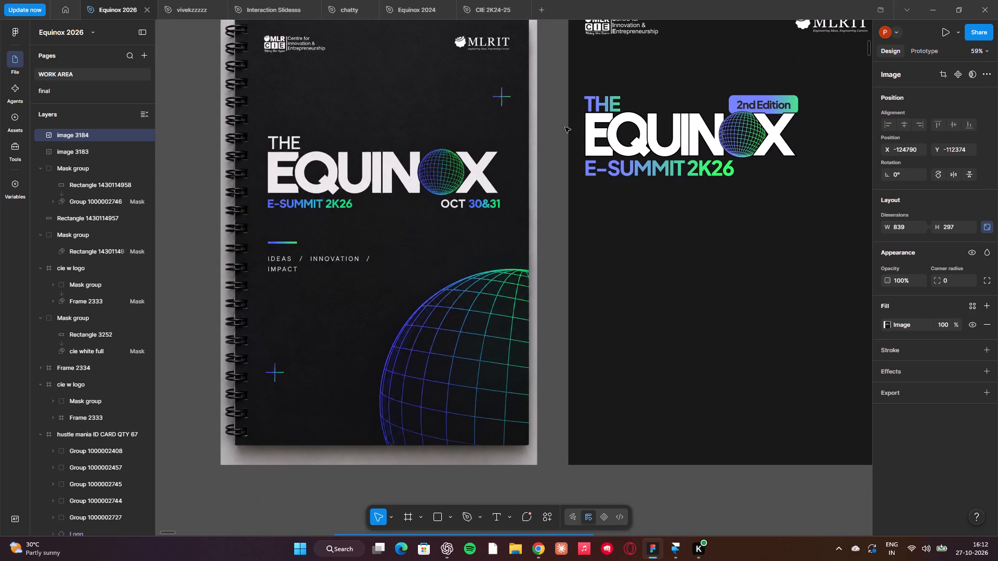
{"action": "scroll", "coordinate": [715, 117], "scroll_direction": "up", "scroll_amount": 1}
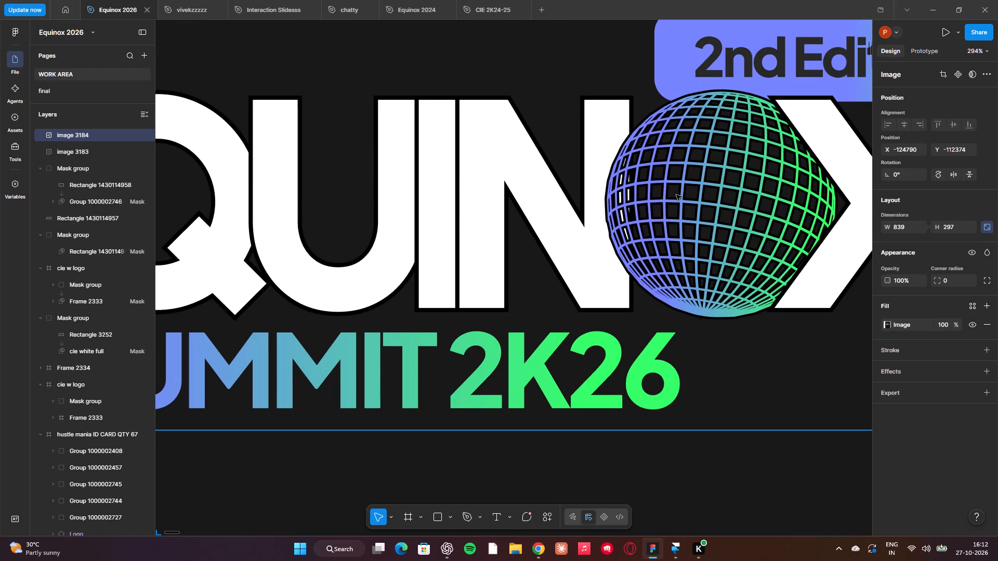
{"action": "triple_click", "coordinate": [675, 195]}
{"action": "triple_click", "coordinate": [675, 195]}
{"action": "triple_click", "coordinate": [675, 195]}
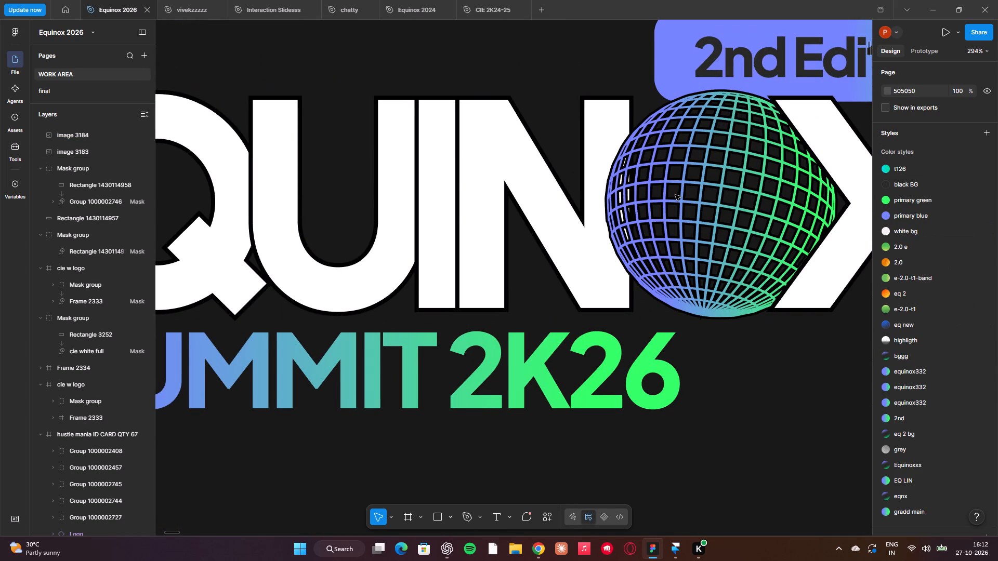
{"action": "triple_click", "coordinate": [675, 195]}
{"action": "double_click", "coordinate": [675, 195]}
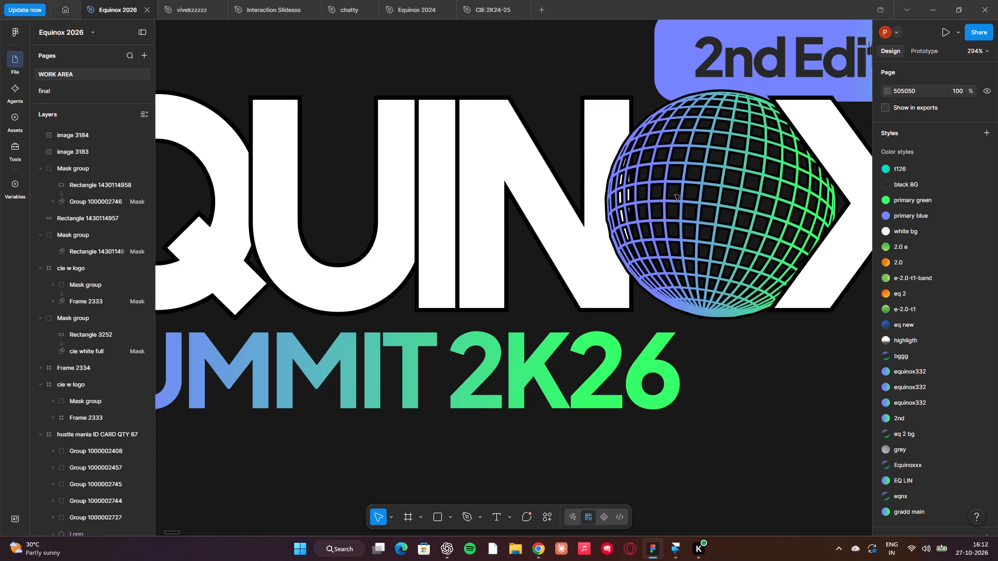
{"action": "left_click", "coordinate": [725, 125]}
{"action": "triple_click", "coordinate": [679, 210]}
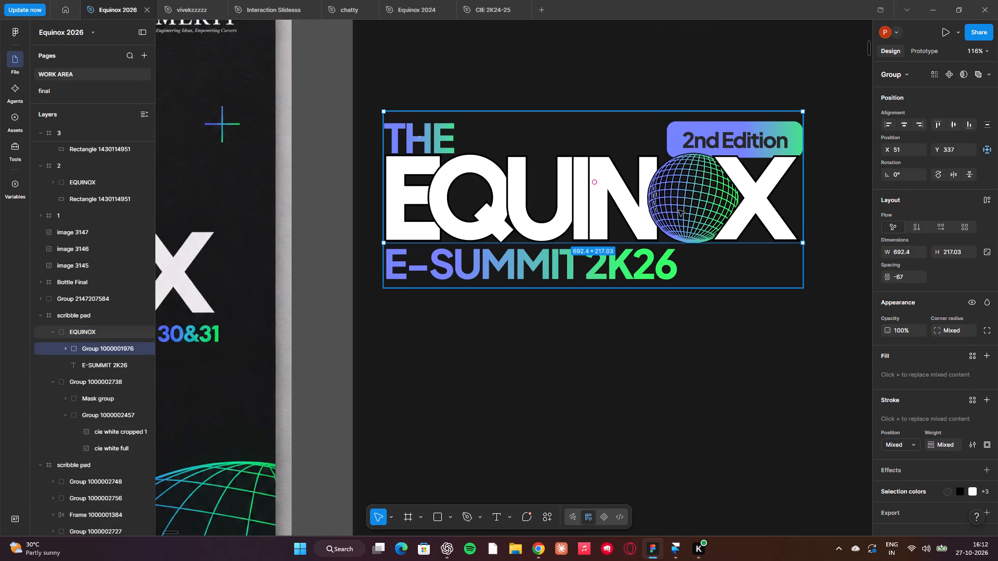
{"action": "double_click", "coordinate": [679, 210]}
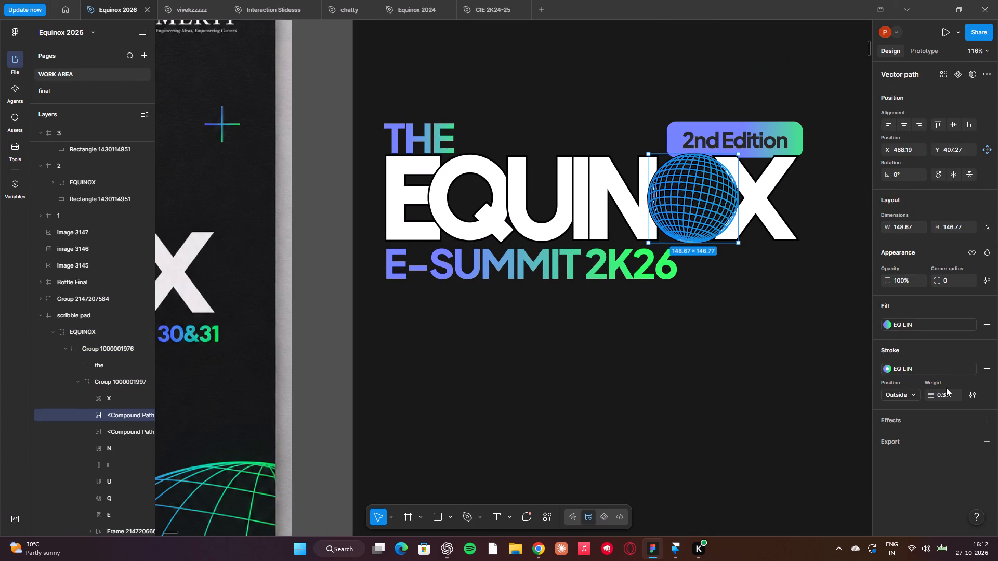
{"action": "left_click", "coordinate": [751, 390]}
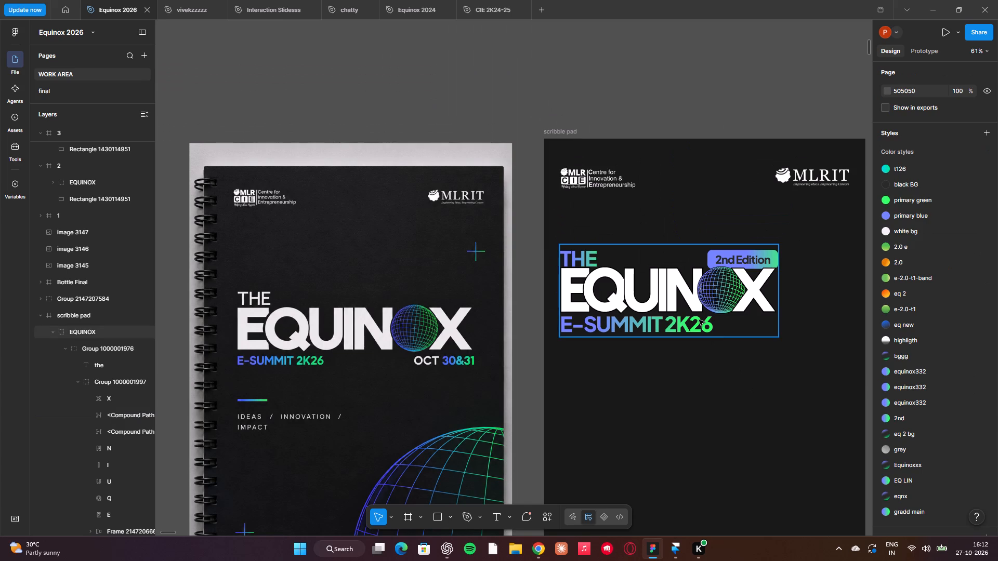
Delete the EQUINOX title group with its 2nd Edition badge and E-SUMMIT 2K26 line from the scribble pad cover.
{"action": "left_click", "coordinate": [699, 320]}
{"action": "key", "text": "Delete"}
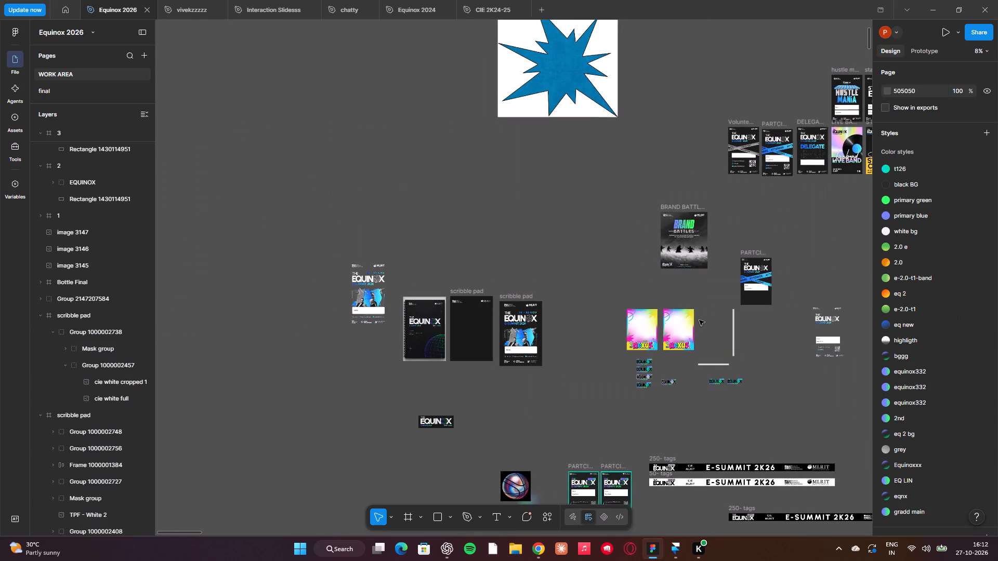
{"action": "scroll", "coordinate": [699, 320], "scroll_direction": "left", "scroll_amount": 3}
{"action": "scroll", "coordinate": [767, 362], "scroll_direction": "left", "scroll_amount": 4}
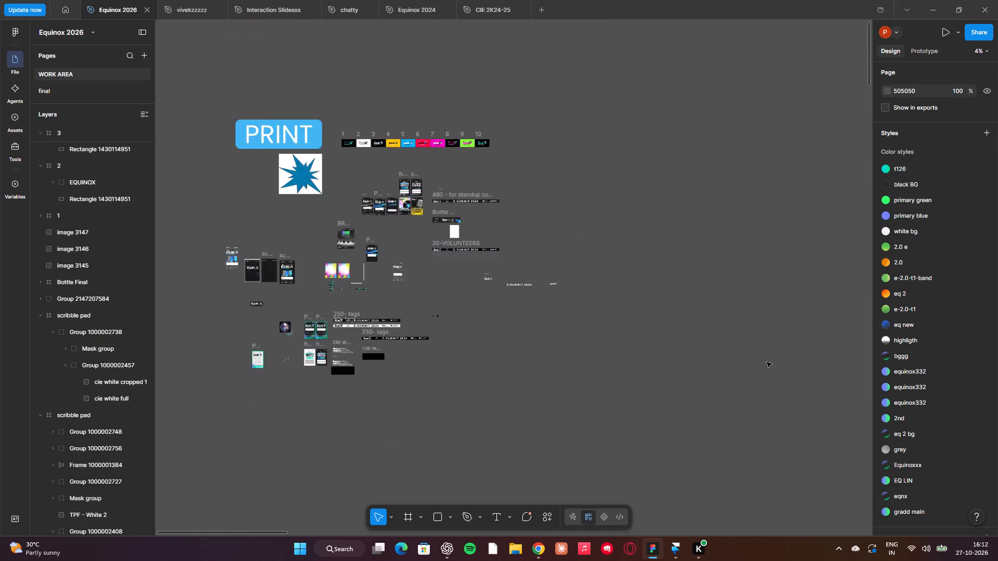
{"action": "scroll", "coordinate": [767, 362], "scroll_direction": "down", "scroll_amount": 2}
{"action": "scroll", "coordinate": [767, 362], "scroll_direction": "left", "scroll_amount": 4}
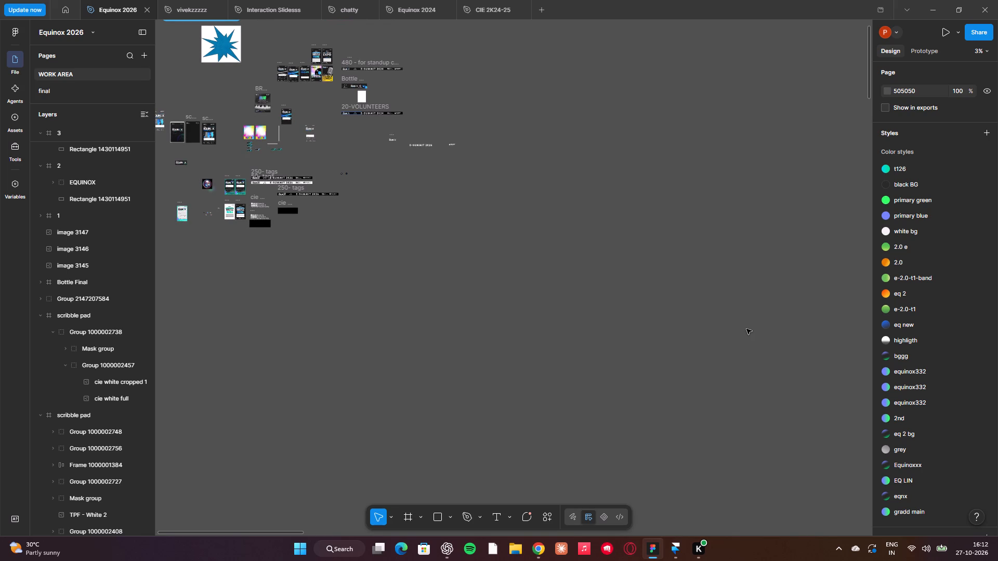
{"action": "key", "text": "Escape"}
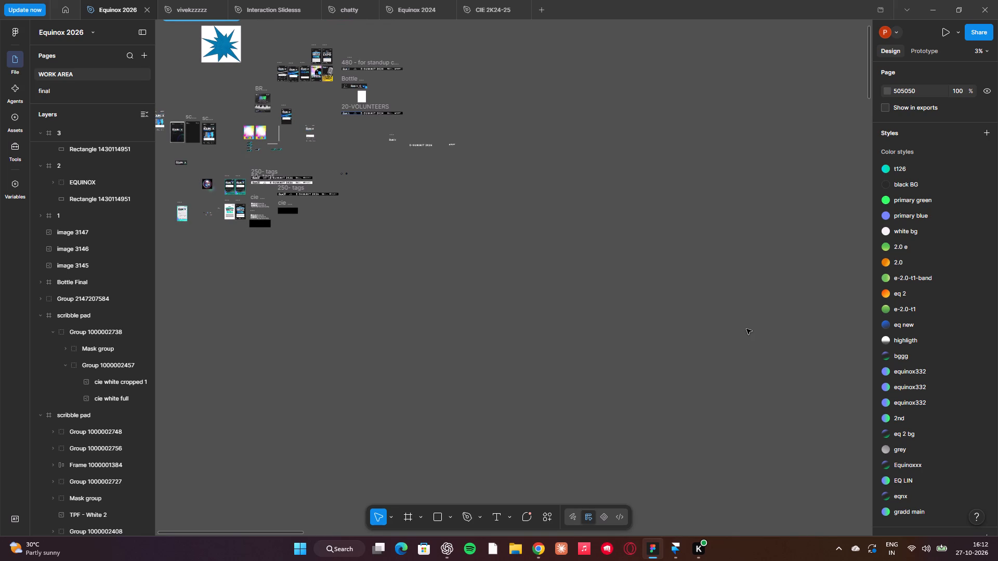
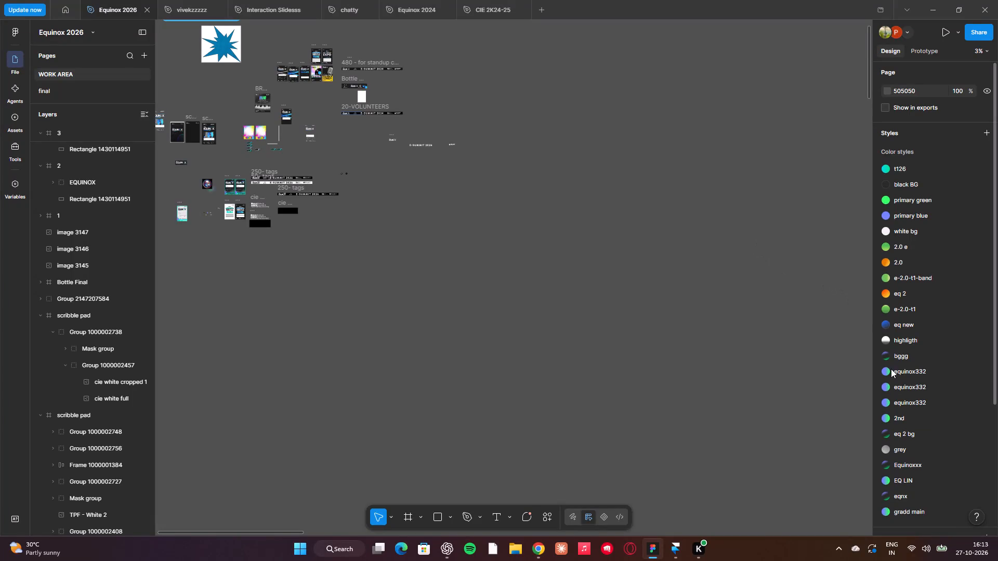
Look across the Equinox 2026 work area, from the print section to the event posters, for a poster with the EQUINOX title.
{"action": "left_click", "coordinate": [620, 304]}
{"action": "scroll", "coordinate": [620, 304], "scroll_direction": "right", "scroll_amount": 5}
{"action": "scroll", "coordinate": [620, 304], "scroll_direction": "up", "scroll_amount": 1}
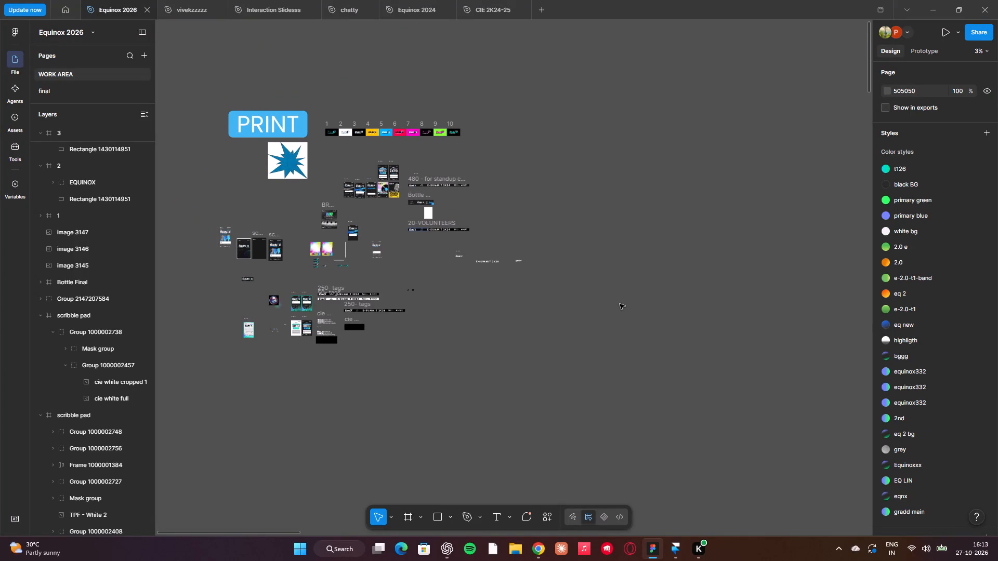
{"action": "scroll", "coordinate": [620, 304], "scroll_direction": "up", "scroll_amount": 1}
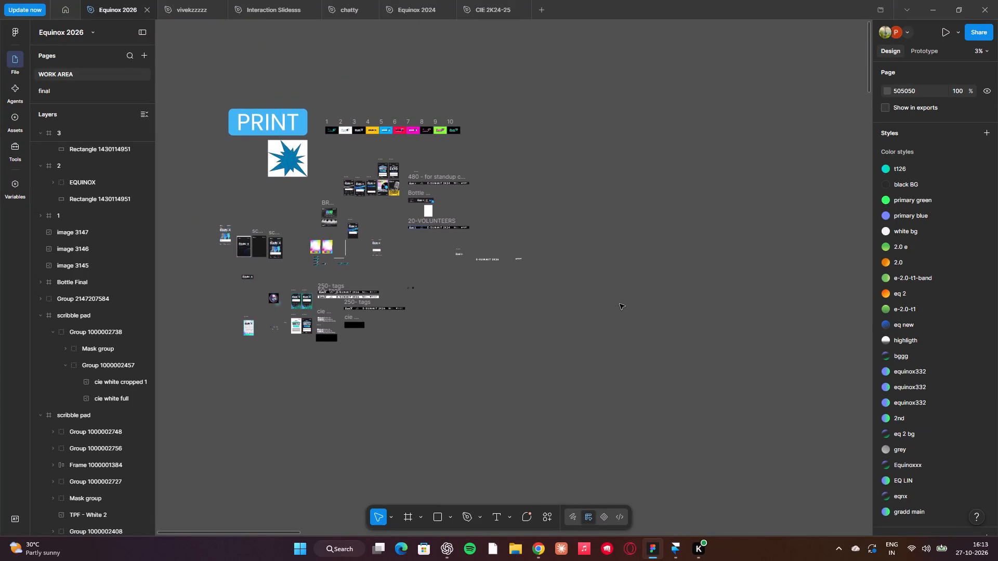
{"action": "scroll", "coordinate": [620, 304], "scroll_direction": "up", "scroll_amount": 1}
{"action": "scroll", "coordinate": [241, 240], "scroll_direction": "up", "scroll_amount": 2}
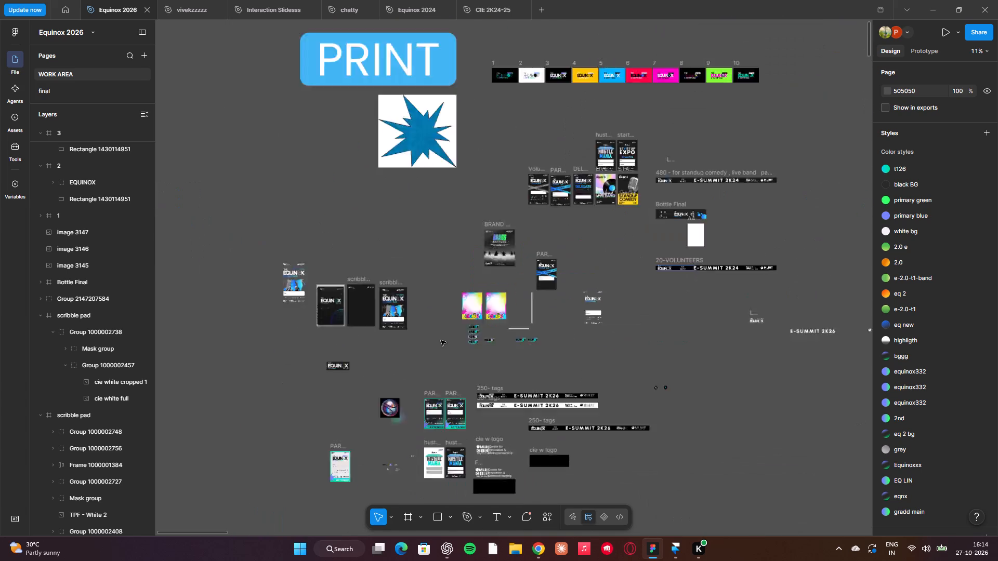
{"action": "scroll", "coordinate": [441, 340], "scroll_direction": "left", "scroll_amount": 2}
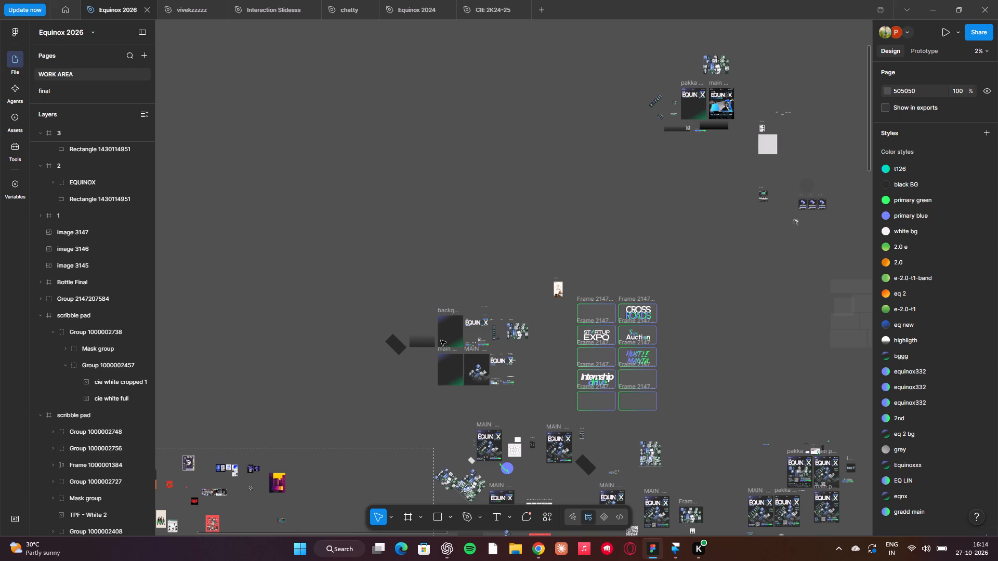
{"action": "scroll", "coordinate": [441, 340], "scroll_direction": "down", "scroll_amount": 1}
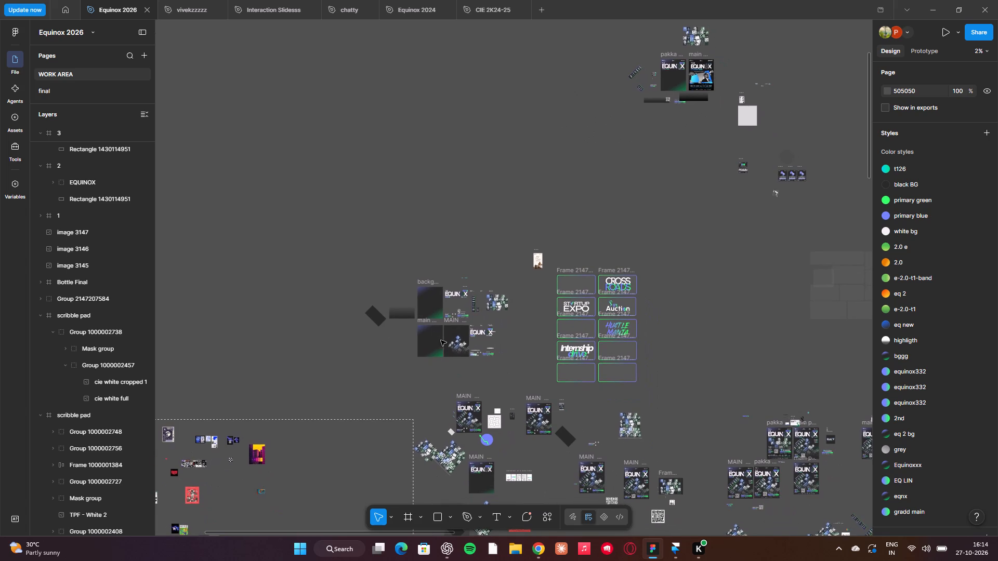
{"action": "scroll", "coordinate": [441, 340], "scroll_direction": "left", "scroll_amount": 2}
{"action": "scroll", "coordinate": [441, 340], "scroll_direction": "down", "scroll_amount": 2}
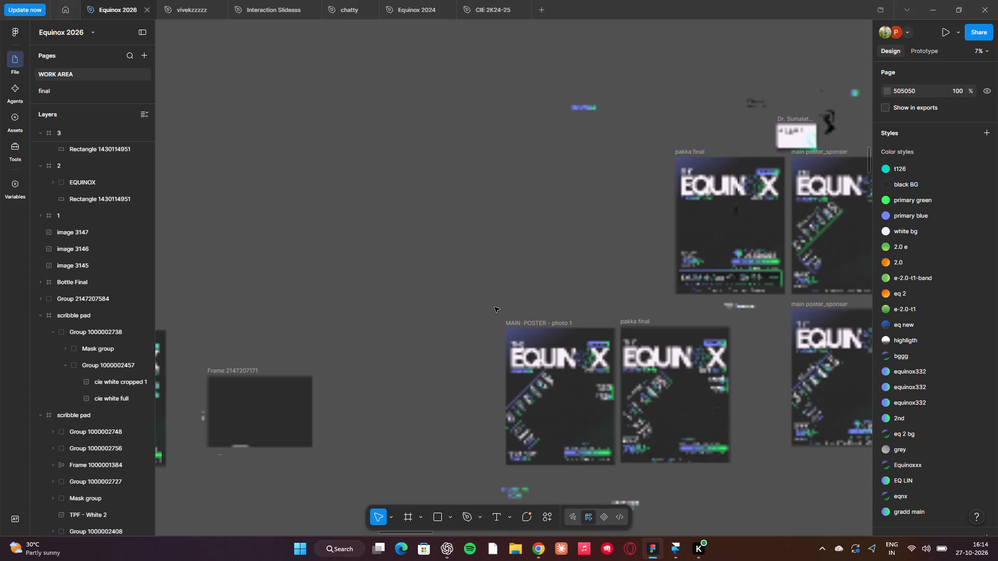
Examine the EQUINOX title groups on the MAIN POSTER - photo 1 poster and the pakka final poster beside it.
{"action": "scroll", "coordinate": [577, 378], "scroll_direction": "left", "scroll_amount": 1}
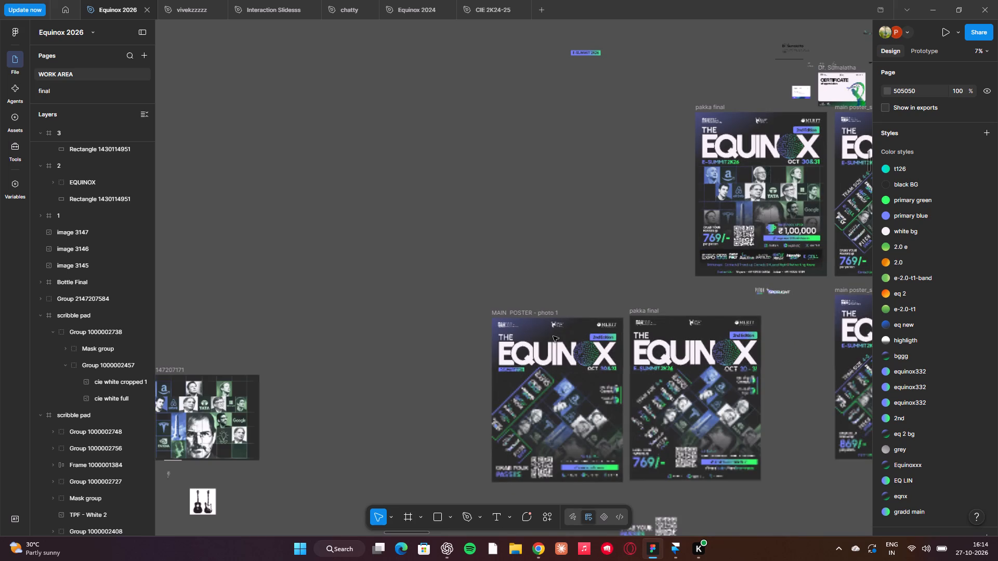
{"action": "left_click", "coordinate": [516, 351]}
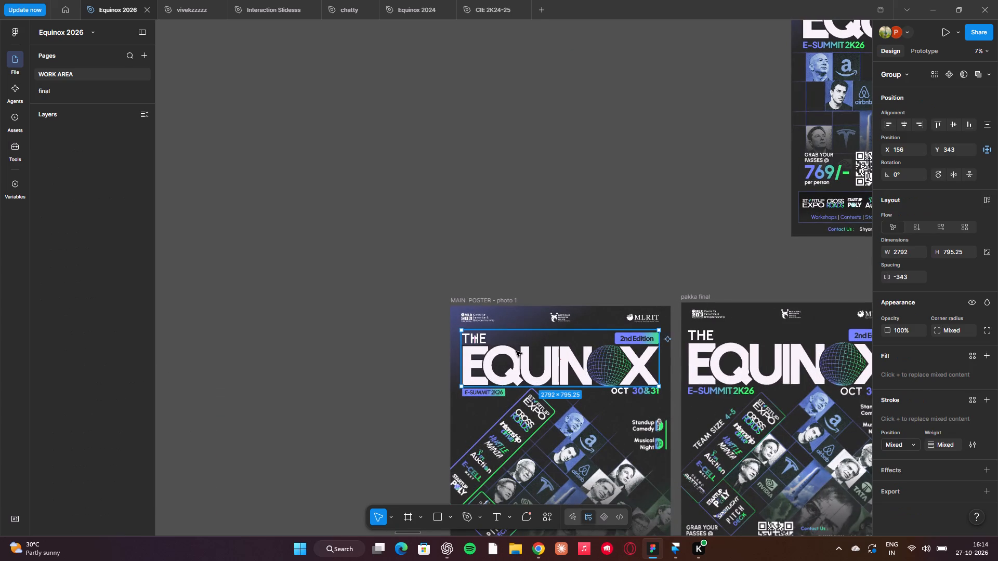
{"action": "scroll", "coordinate": [516, 351], "scroll_direction": "left", "scroll_amount": 3}
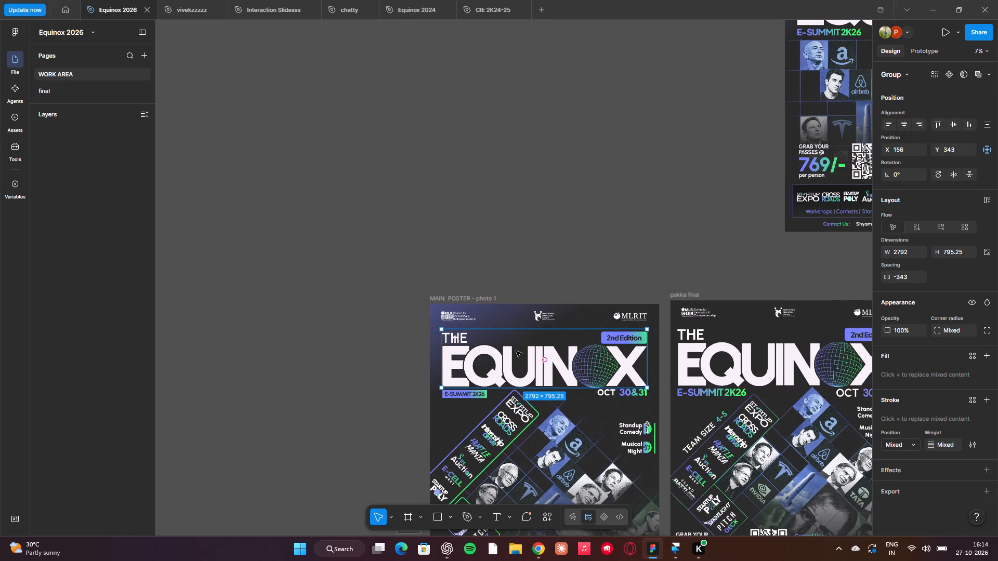
{"action": "scroll", "coordinate": [721, 365], "scroll_direction": "left", "scroll_amount": 3}
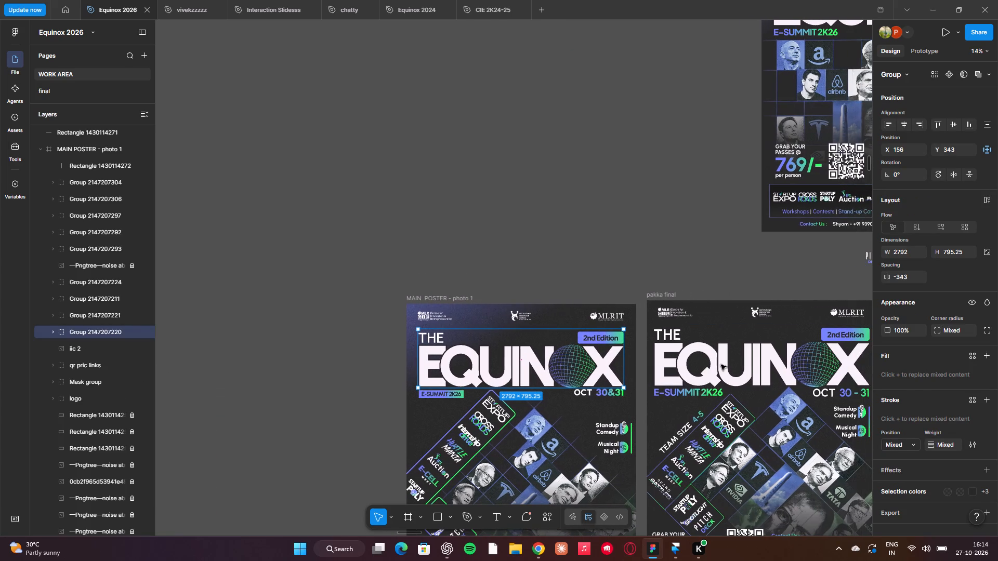
{"action": "scroll", "coordinate": [721, 365], "scroll_direction": "left", "scroll_amount": 2}
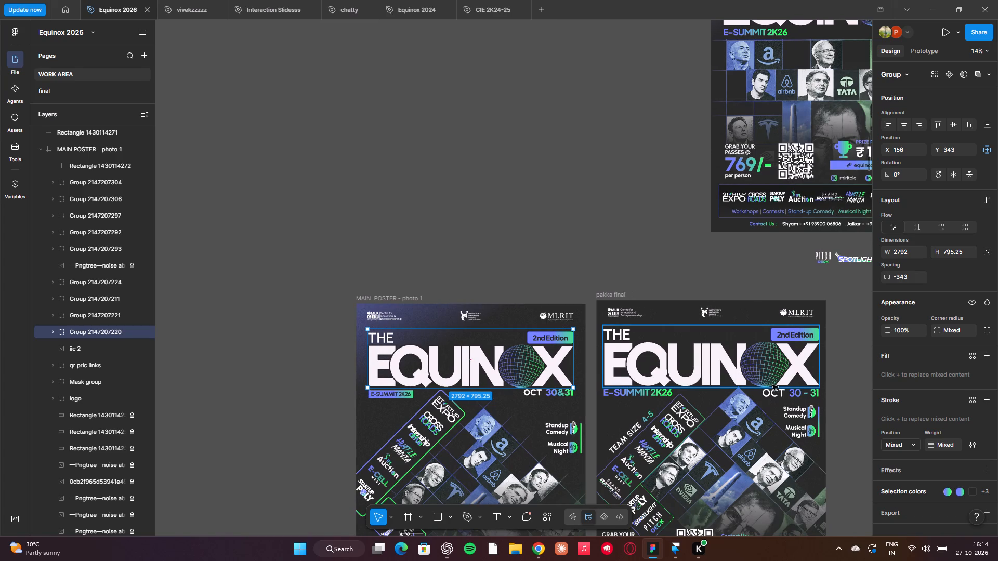
{"action": "left_click", "coordinate": [616, 236]}
{"action": "left_click", "coordinate": [616, 236]}
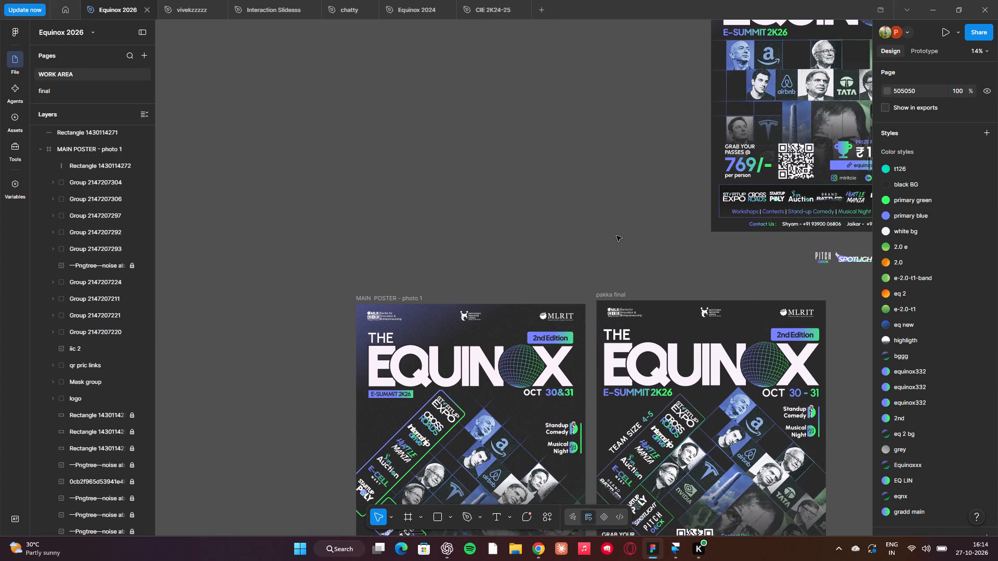
Group the EQUINOX title, OCT 30 - 31 date and E-SUMMIT 2K26 line on the pakka final poster beside MAIN POSTER - photo 1.
{"action": "left_click", "coordinate": [697, 383]}
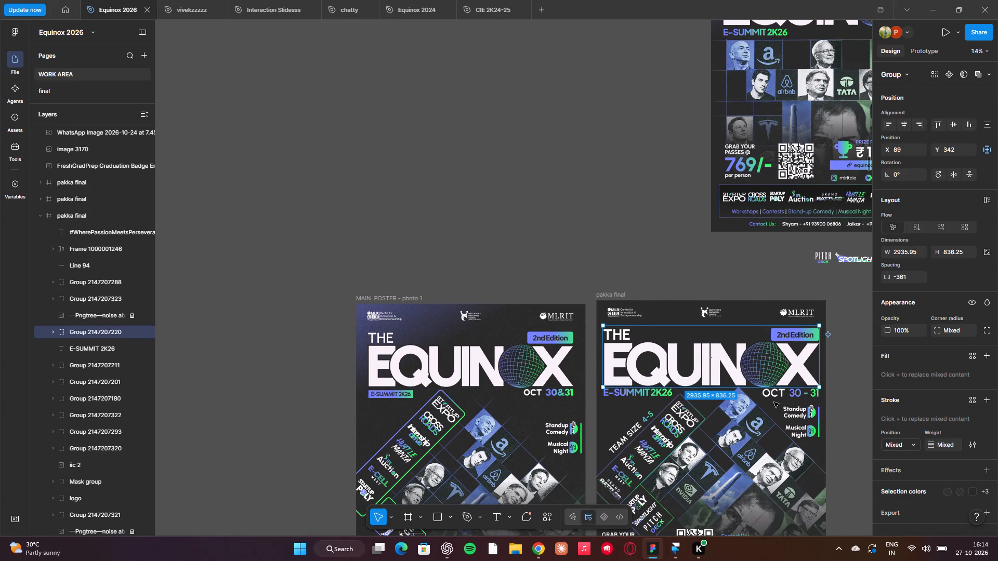
{"action": "scroll", "coordinate": [776, 402], "scroll_direction": "left", "scroll_amount": 5}
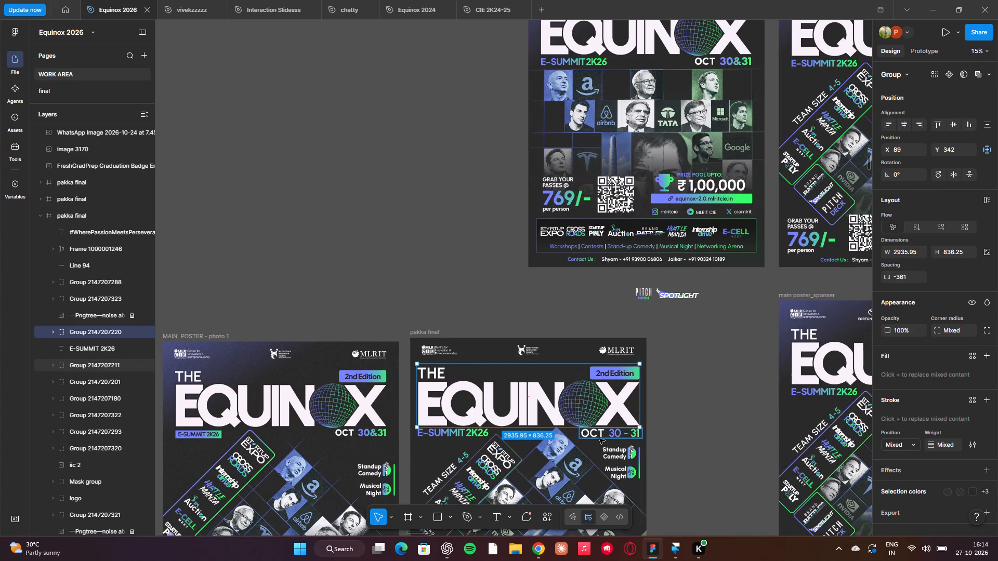
{"action": "left_click", "coordinate": [599, 438], "text": "shift"}
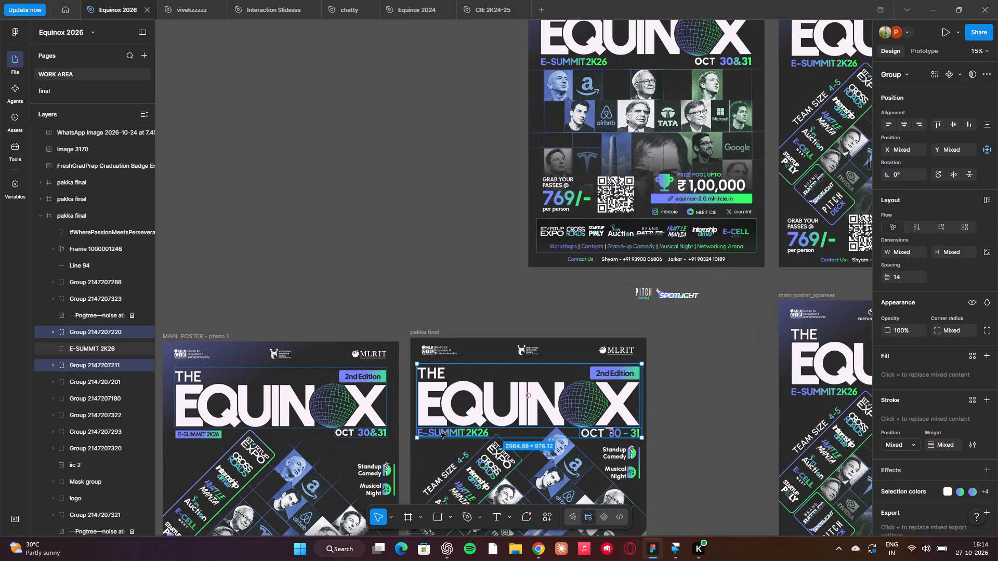
{"action": "left_click", "coordinate": [441, 433], "text": "shift"}
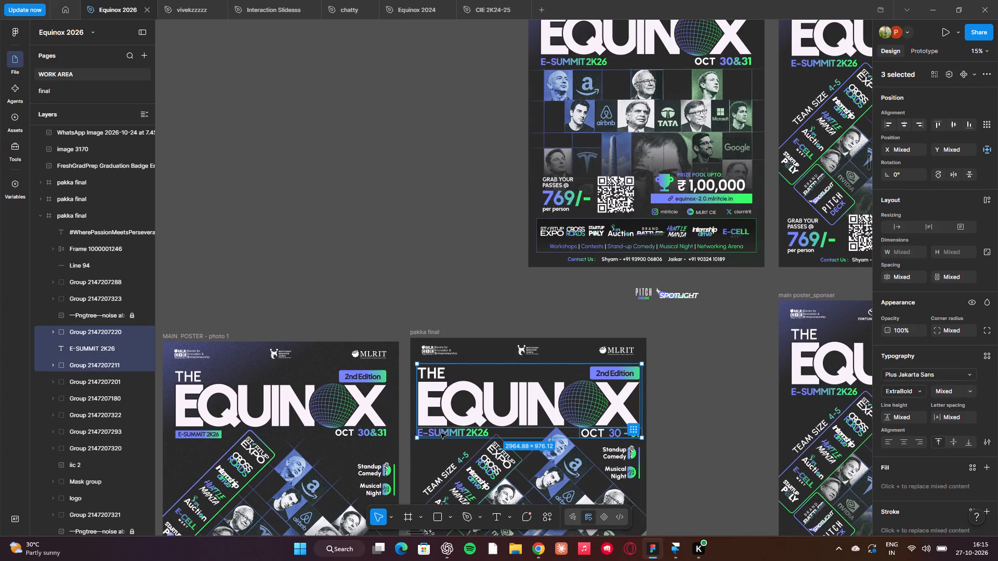
{"action": "key", "text": "ctrl+g"}
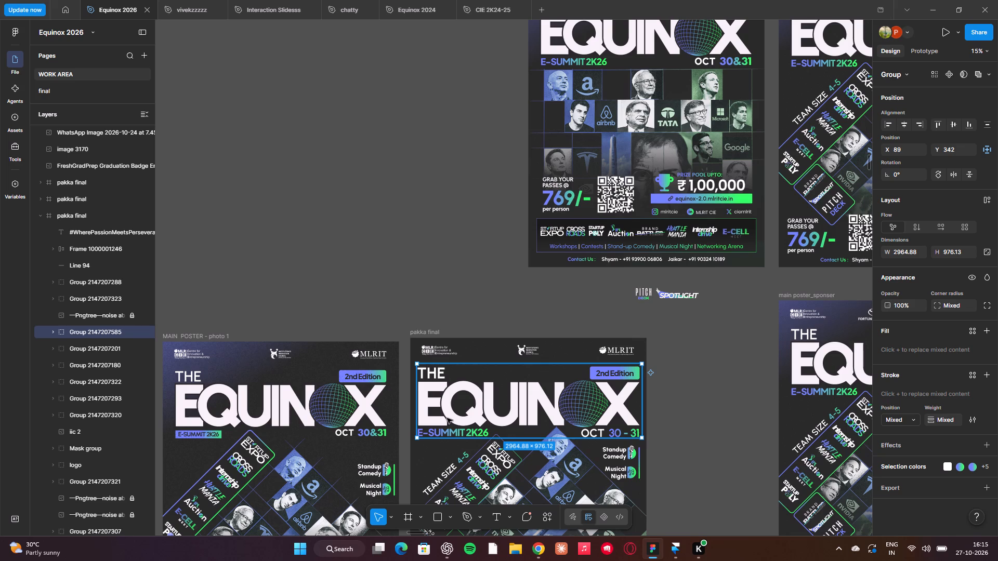
Copy the grouped EQUINOX title from the pakka final poster and place the copy below the scribble pad covers, beside the title image.
{"action": "left_click", "coordinate": [447, 422]}
{"action": "key", "text": "ctrl+c"}
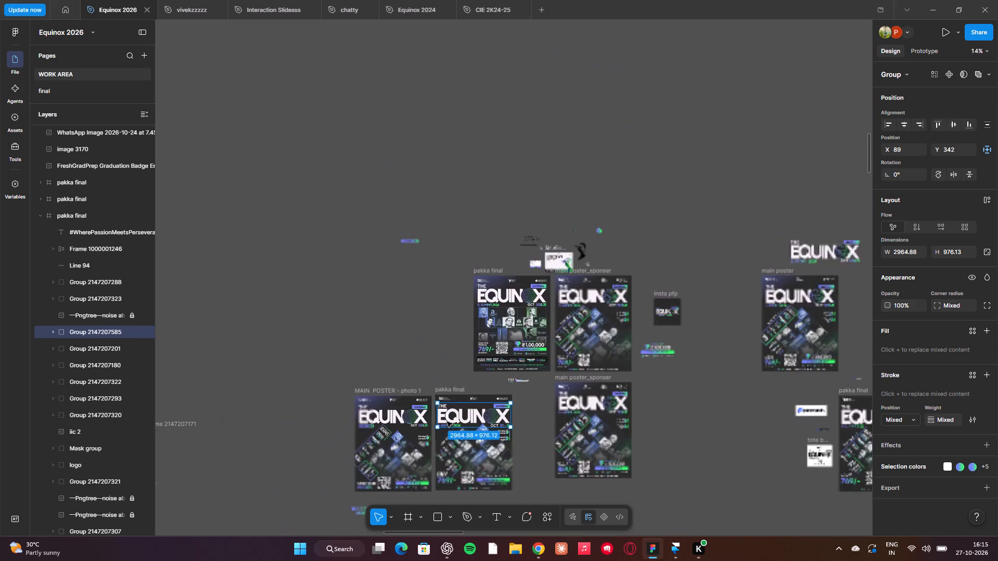
{"action": "scroll", "coordinate": [447, 422], "scroll_direction": "right", "scroll_amount": 15}
{"action": "scroll", "coordinate": [447, 422], "scroll_direction": "right", "scroll_amount": 7}
{"action": "scroll", "coordinate": [447, 422], "scroll_direction": "up", "scroll_amount": 6}
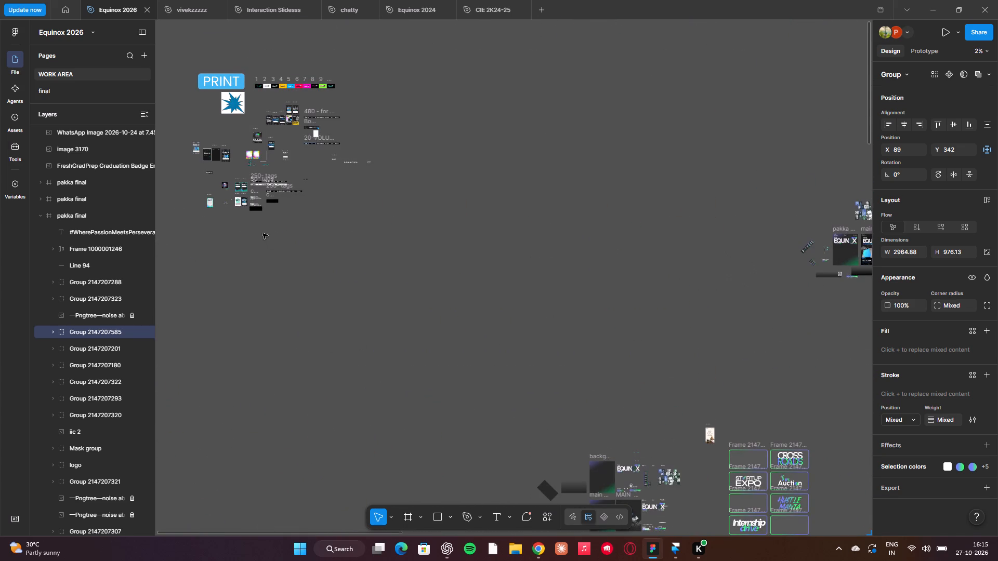
{"action": "scroll", "coordinate": [262, 233], "scroll_direction": "right", "scroll_amount": 1}
{"action": "scroll", "coordinate": [262, 233], "scroll_direction": "down", "scroll_amount": 1}
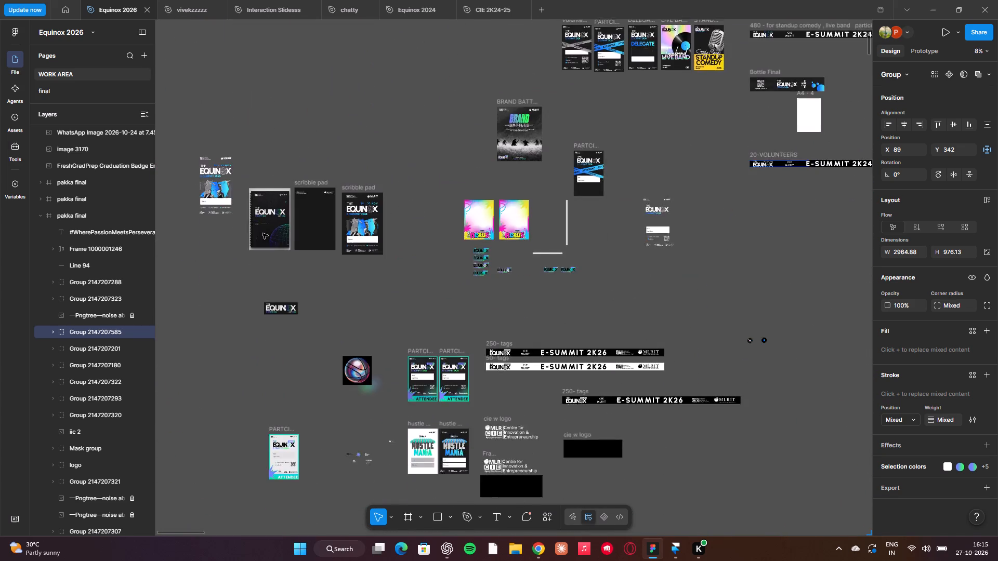
{"action": "scroll", "coordinate": [262, 233], "scroll_direction": "down", "scroll_amount": 1}
{"action": "left_click", "coordinate": [289, 311]}
{"action": "key", "text": "ctrl+v"}
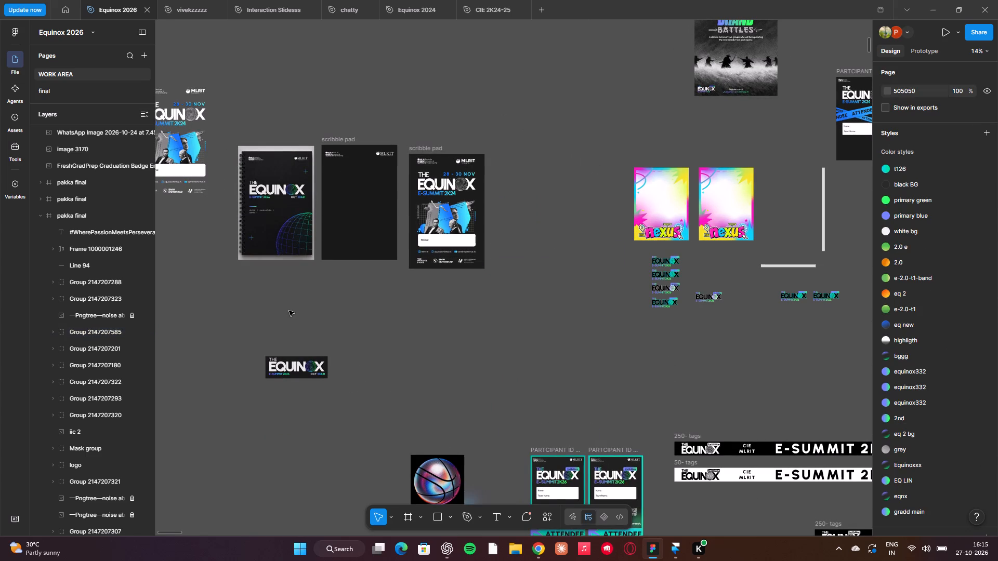
{"action": "left_click_drag", "start_coordinate": [485, 289], "coordinate": [418, 355]}
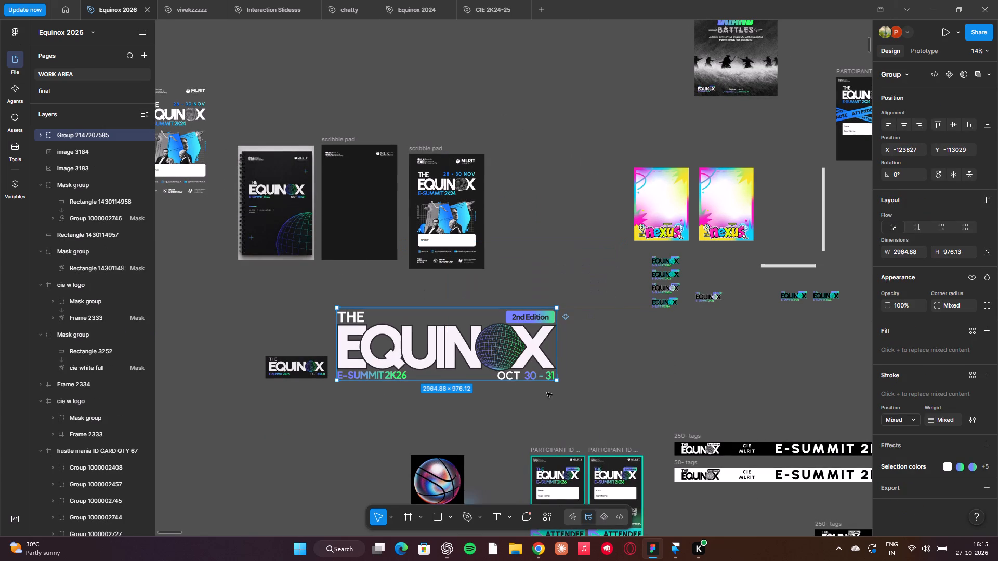
Scale the pasted EQUINOX title group proportionally down to about 753 × 248.
{"action": "key", "text": "k"}
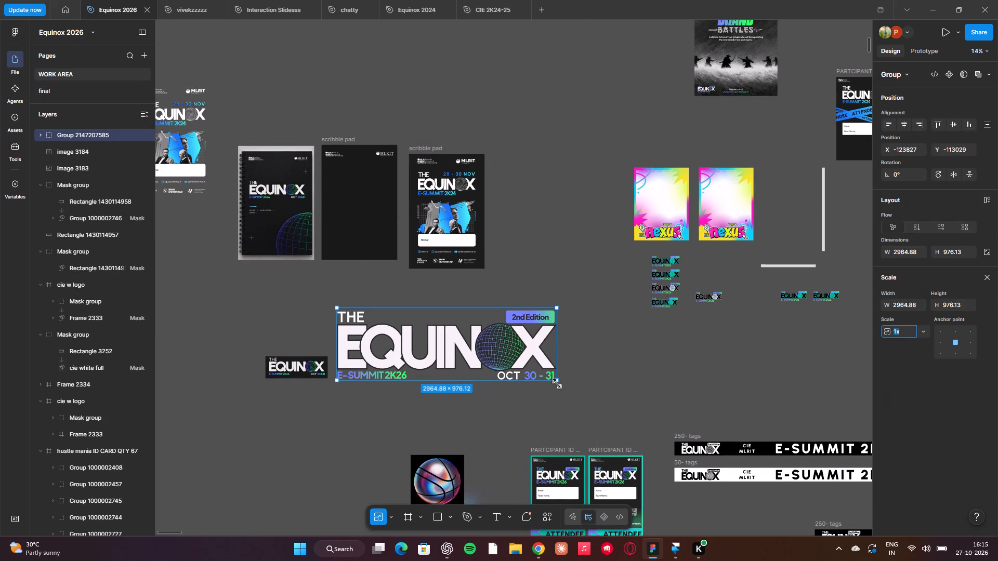
{"action": "left_click_drag", "start_coordinate": [557, 384], "coordinate": [398, 340]}
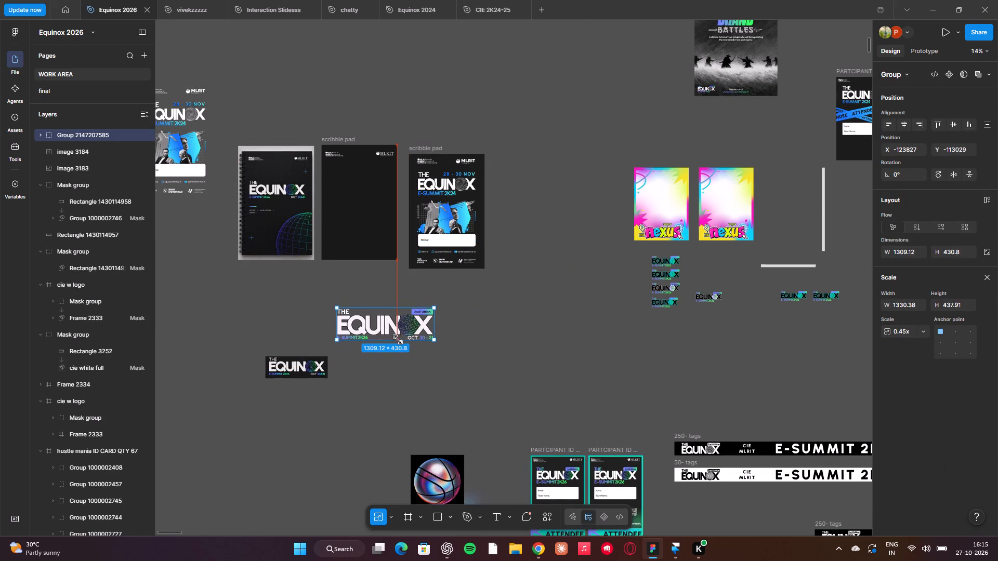
{"action": "left_click_drag", "start_coordinate": [398, 340], "coordinate": [366, 326]}
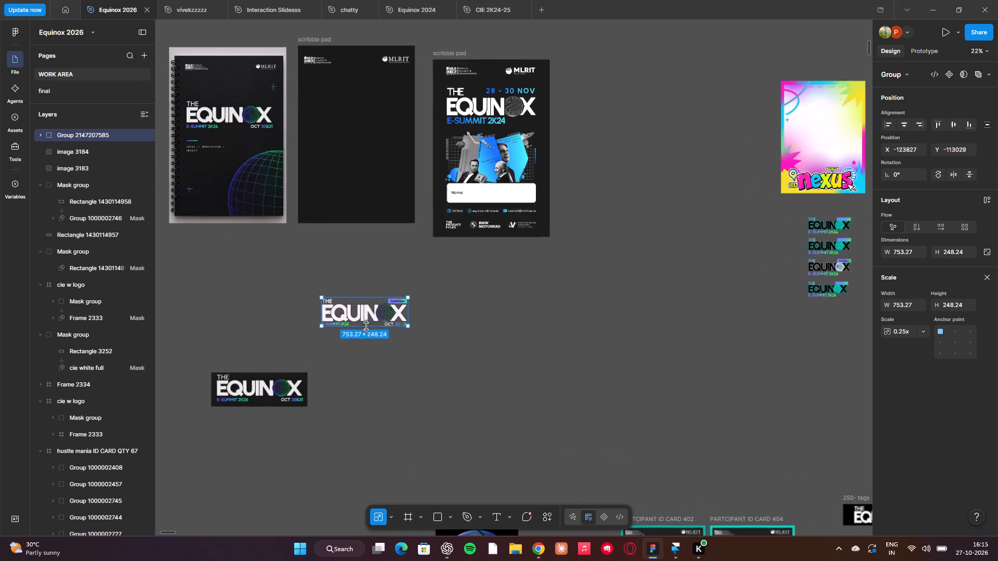
Move the scaled EQUINOX title group onto the empty scribble pad cover beneath the header logos, at about X 51, Y 339.
{"action": "scroll", "coordinate": [366, 326], "scroll_direction": "up", "scroll_amount": 1}
{"action": "left_click_drag", "start_coordinate": [366, 326], "coordinate": [358, 105]}
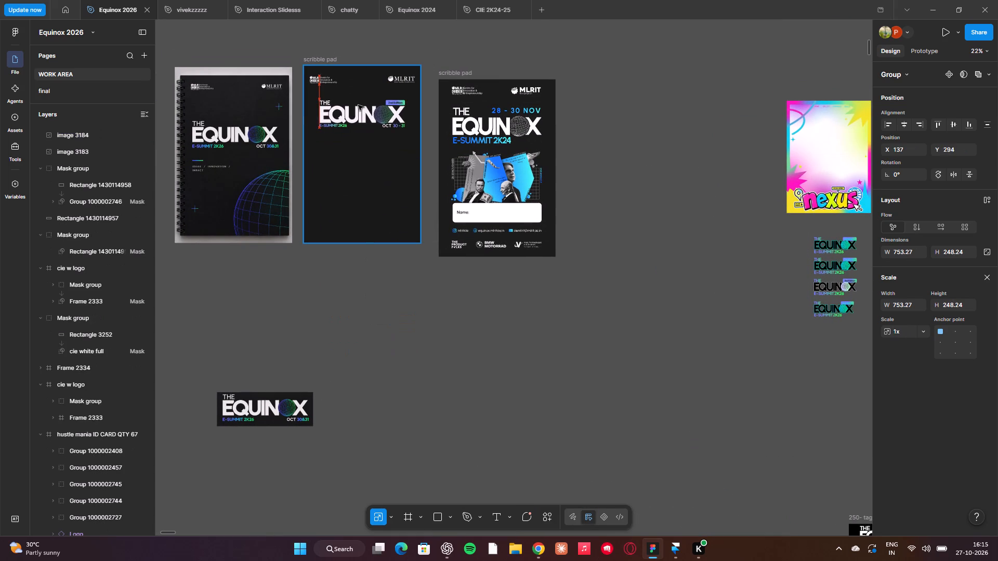
{"action": "left_click_drag", "start_coordinate": [358, 105], "coordinate": [350, 113]}
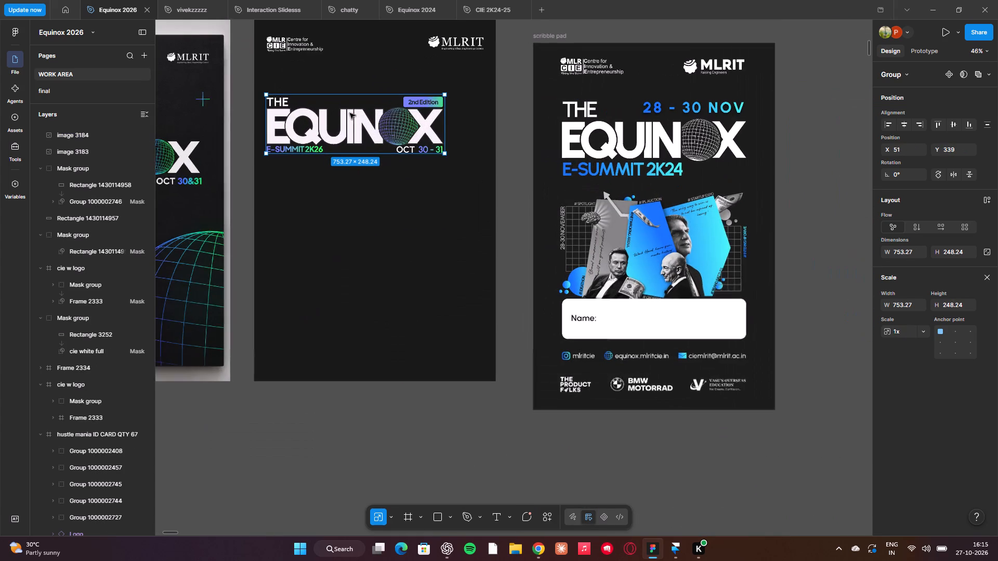
Examine the header logo group and its MLRIT logo on the scribble pad cover against the EQUINOX title below.
{"action": "left_click", "coordinate": [297, 43]}
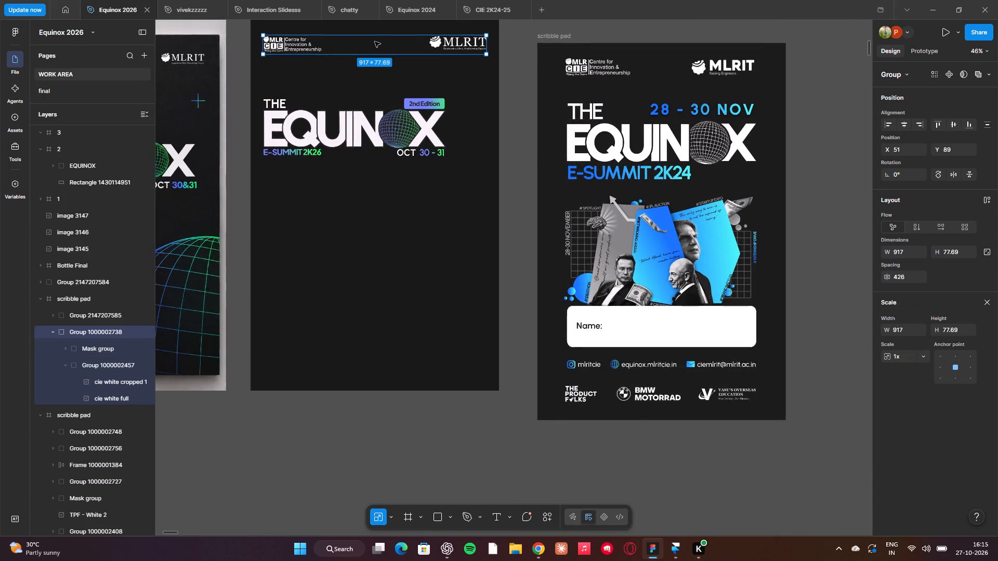
{"action": "left_click", "coordinate": [534, 35]}
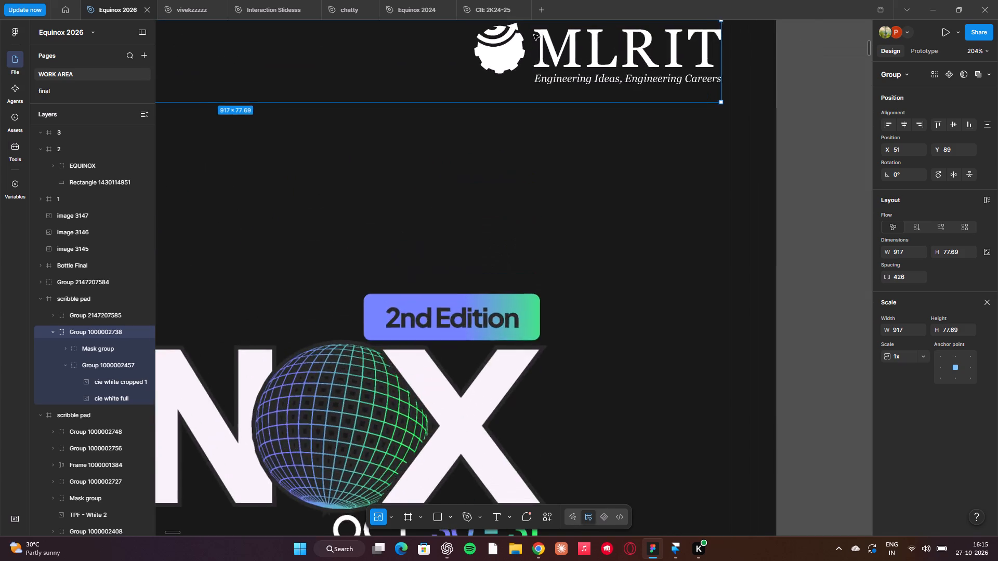
{"action": "scroll", "coordinate": [534, 35], "scroll_direction": "up", "scroll_amount": 2}
{"action": "scroll", "coordinate": [534, 35], "scroll_direction": "right", "scroll_amount": 2}
{"action": "double_click", "coordinate": [626, 108]}
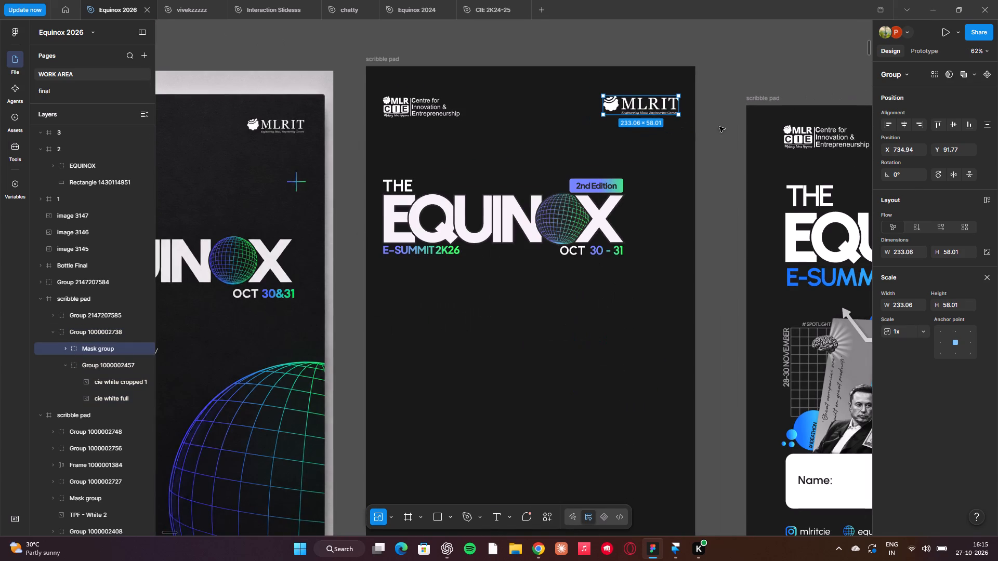
{"action": "left_click", "coordinate": [728, 127]}
{"action": "left_click", "coordinate": [443, 108]}
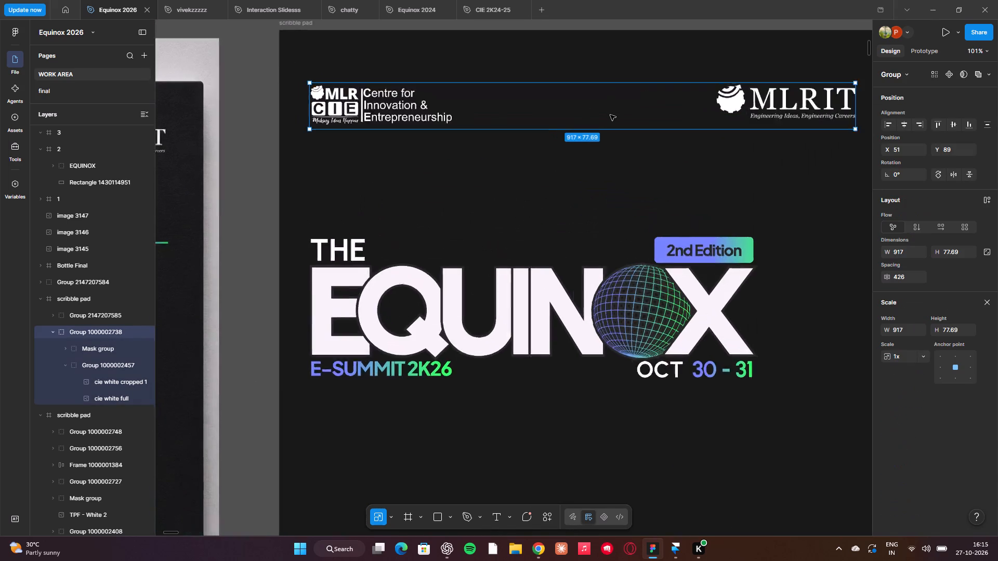
Convert the header logo group to a horizontal auto layout and reduce the gap between the two logos to 372.
{"action": "left_click", "coordinate": [990, 300]}
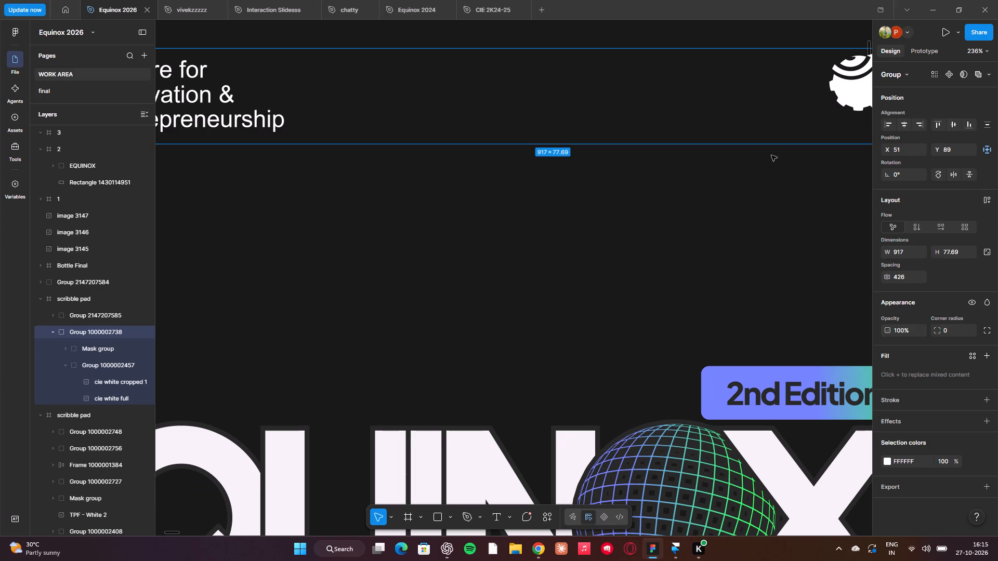
{"action": "scroll", "coordinate": [771, 155], "scroll_direction": "up", "scroll_amount": 2}
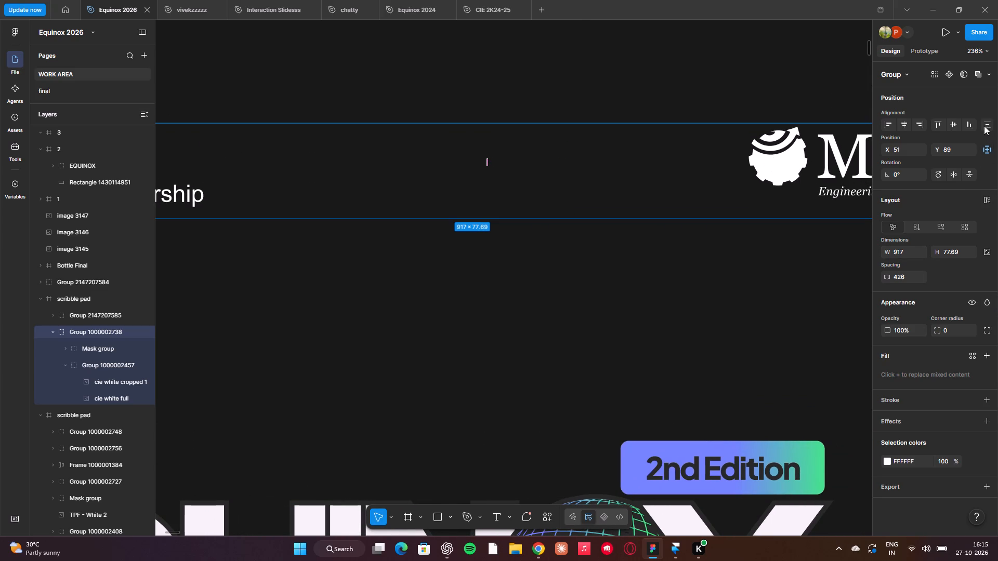
{"action": "left_click", "coordinate": [990, 201]}
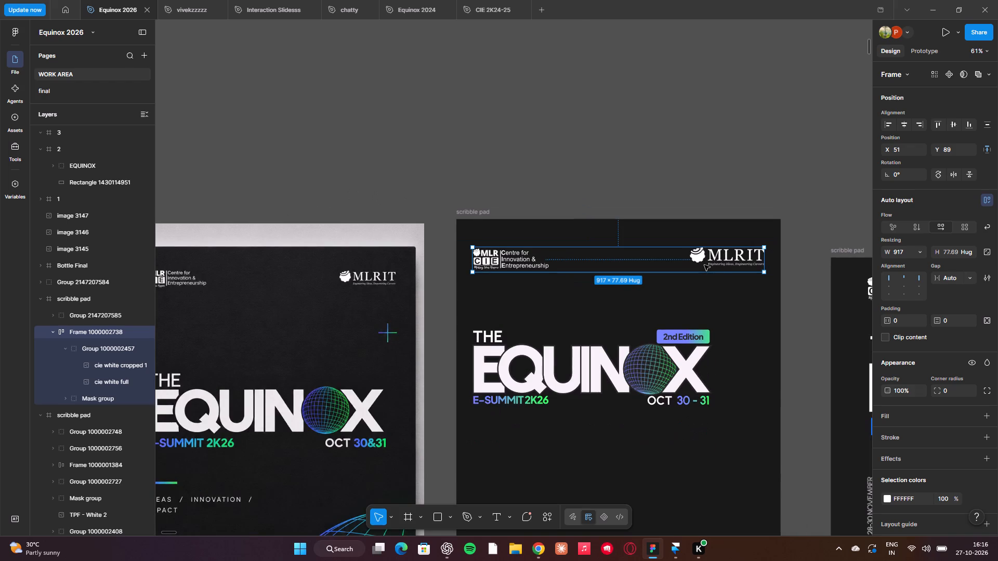
{"action": "scroll", "coordinate": [704, 265], "scroll_direction": "up", "scroll_amount": 2}
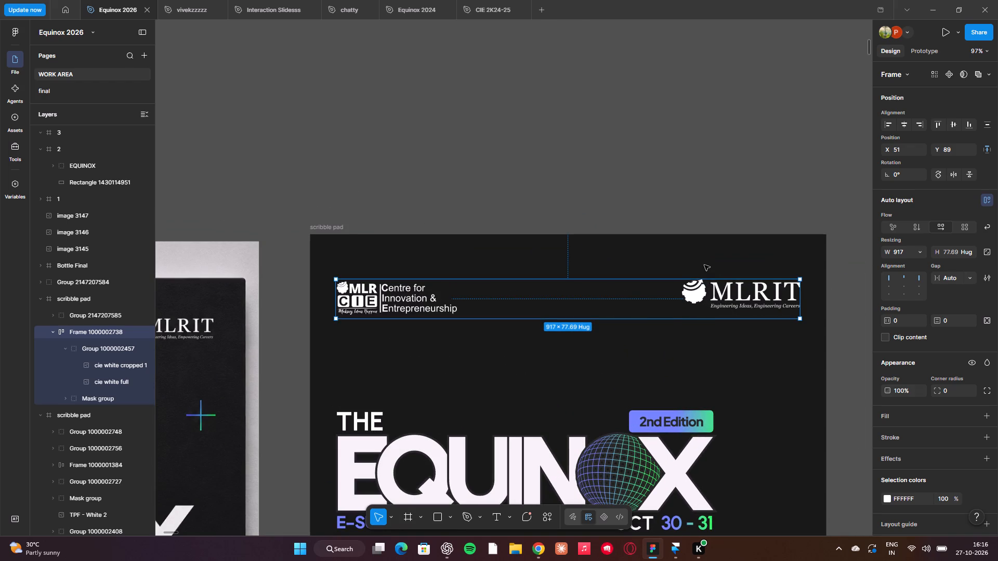
{"action": "left_click_drag", "start_coordinate": [575, 297], "coordinate": [561, 299]}
{"action": "left_click", "coordinate": [668, 200]}
{"action": "left_click", "coordinate": [660, 290]}
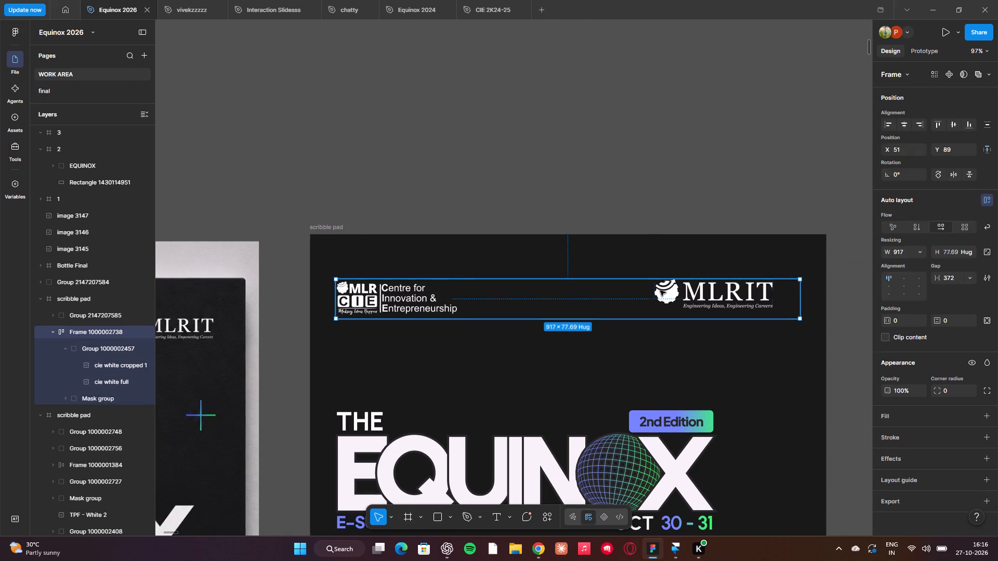
Narrow the header logo frame to about 863 wide, fitting the logos, and centre it horizontally on the cover.
{"action": "left_click", "coordinate": [901, 122]}
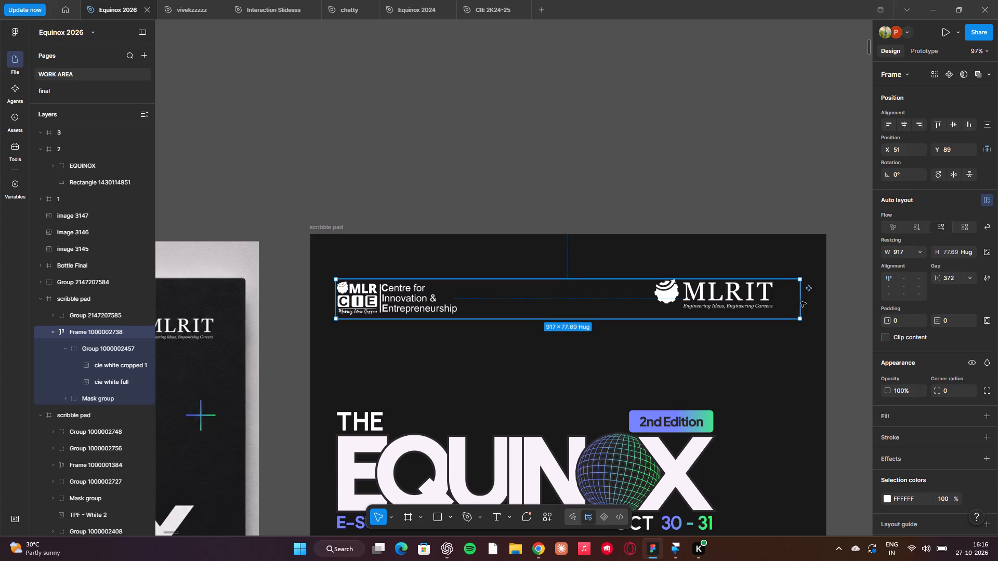
{"action": "left_click_drag", "start_coordinate": [802, 301], "coordinate": [769, 306]}
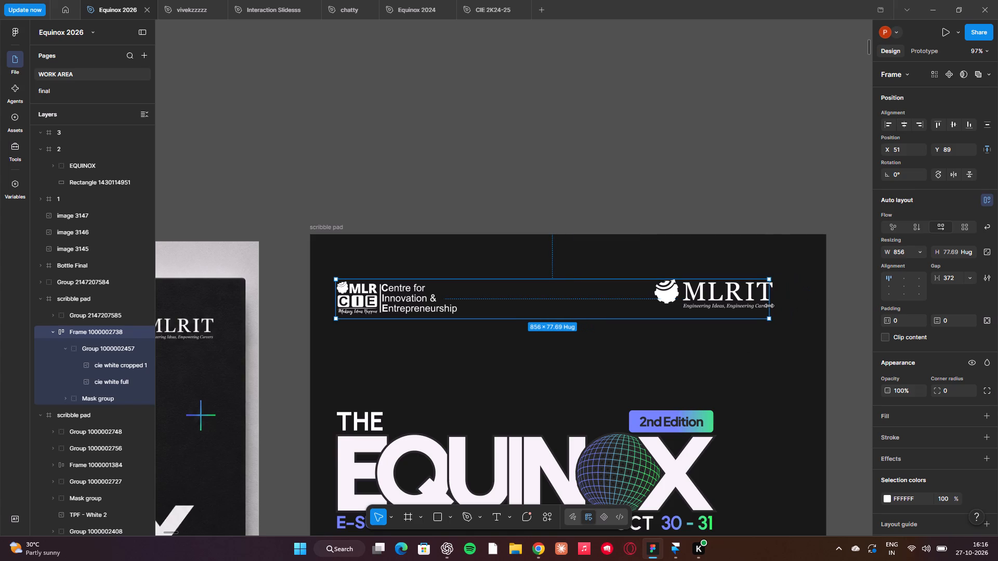
{"action": "left_click_drag", "start_coordinate": [769, 306], "coordinate": [771, 304]}
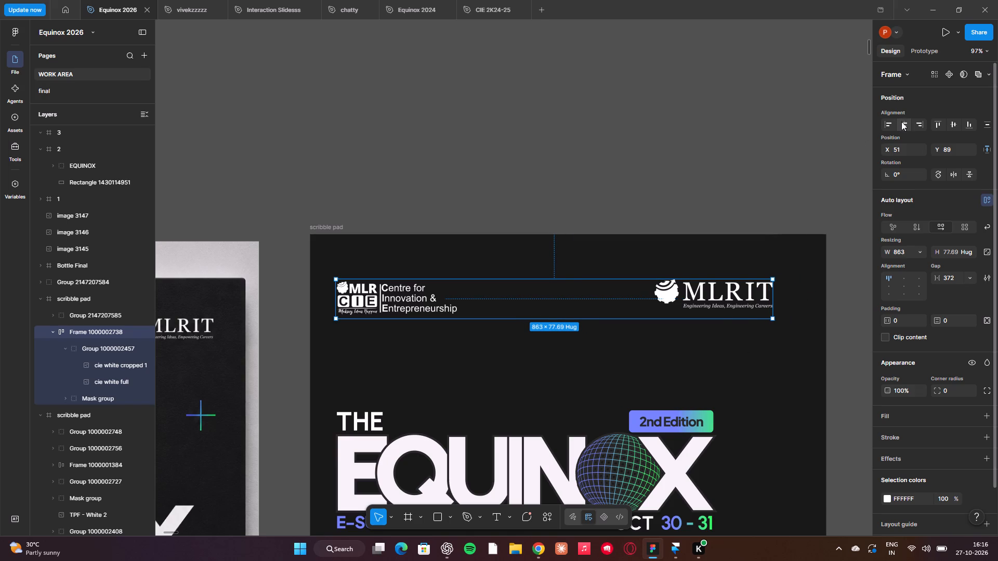
{"action": "left_click", "coordinate": [901, 123]}
{"action": "left_click", "coordinate": [663, 159]}
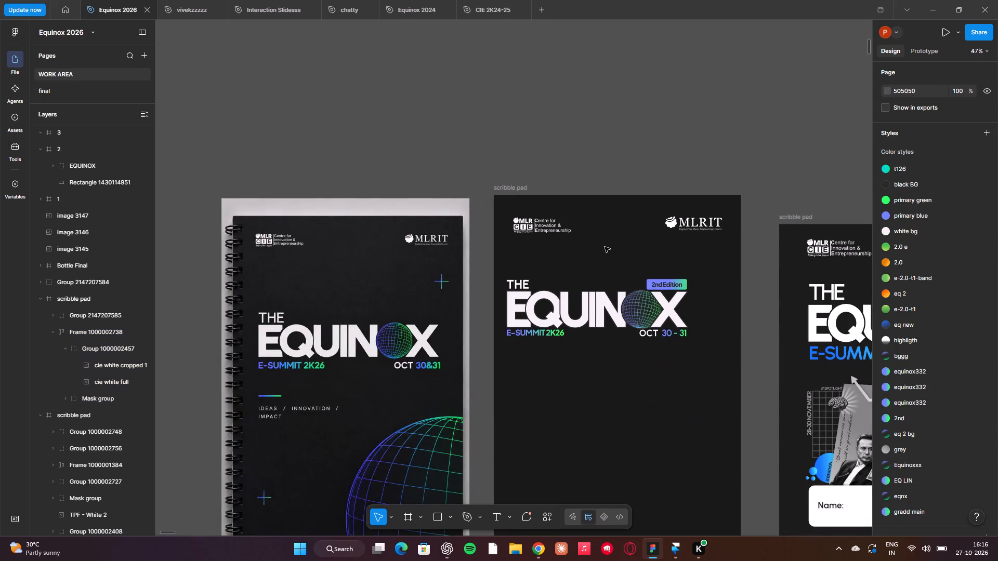
Move the EQUINOX title group to about X 78, Y 328, in line with the left edge of the CIE logo.
{"action": "left_click_drag", "start_coordinate": [554, 313], "coordinate": [561, 311]}
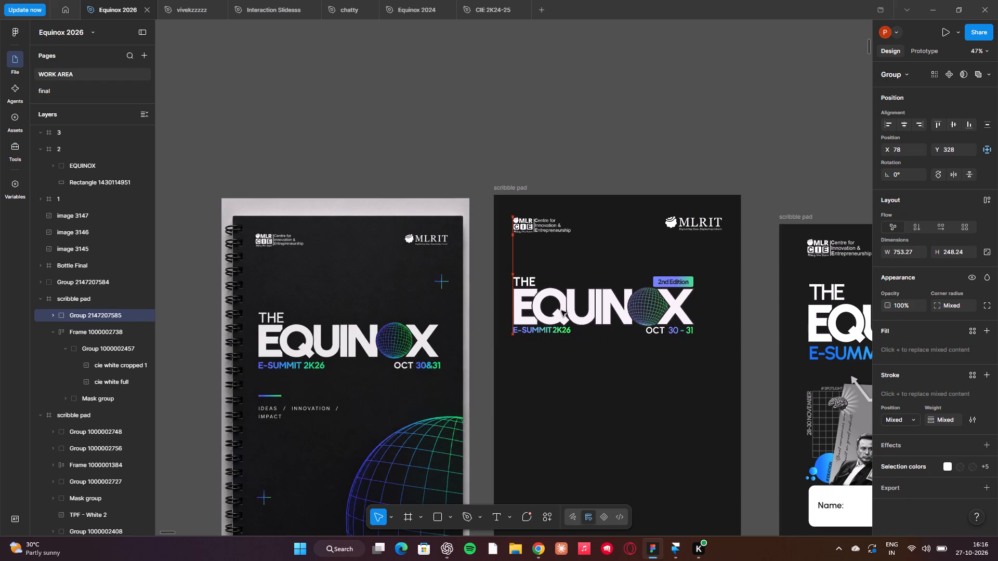
{"action": "left_click_drag", "start_coordinate": [561, 311], "coordinate": [558, 316]}
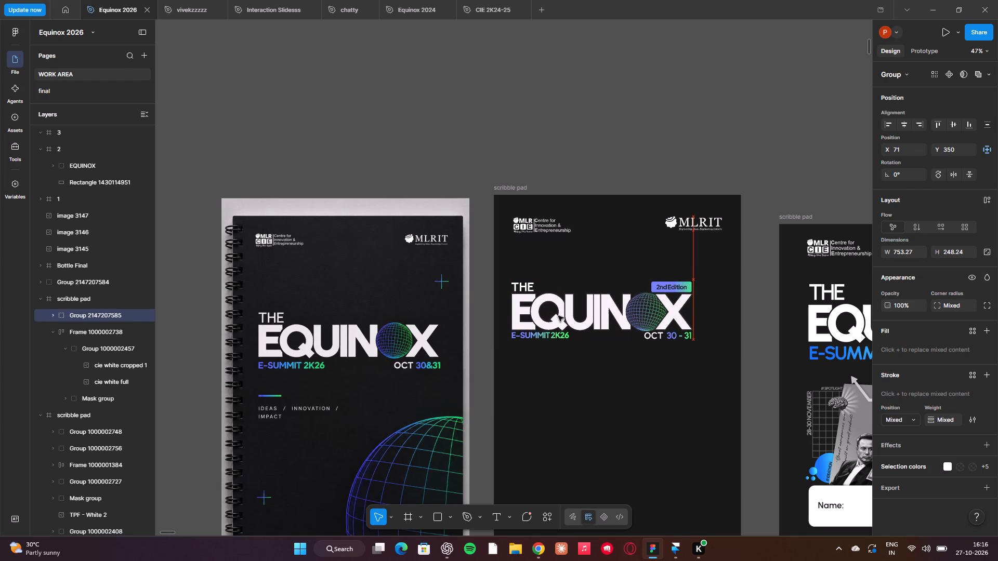
{"action": "left_click_drag", "start_coordinate": [558, 316], "coordinate": [559, 311]}
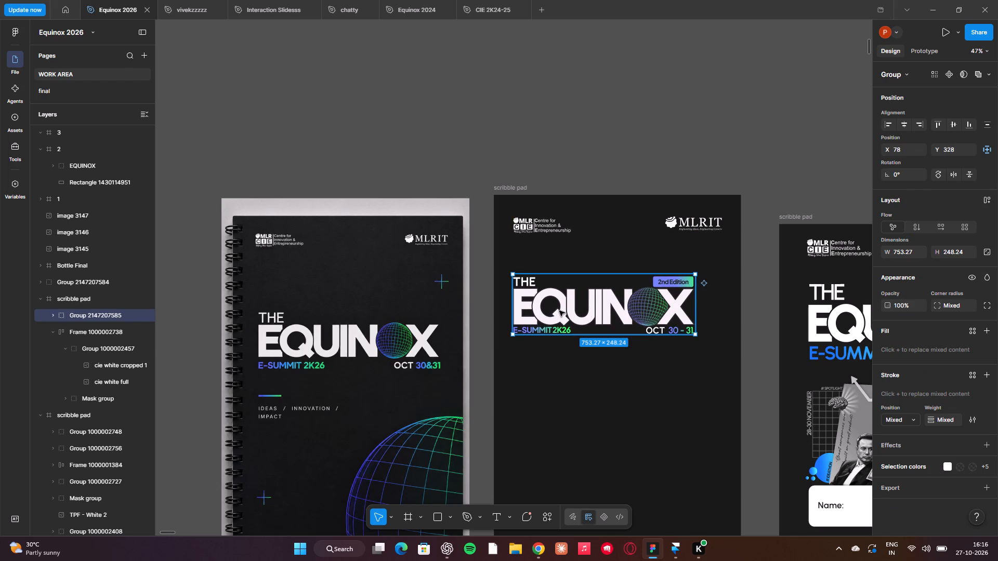
Duplicate the wireframe globe from the EQUINOX title, place the copy below at about X 586, Y 661, and remove its stroke.
{"action": "scroll", "coordinate": [559, 311], "scroll_direction": "down", "scroll_amount": 1}
{"action": "double_click", "coordinate": [647, 263]}
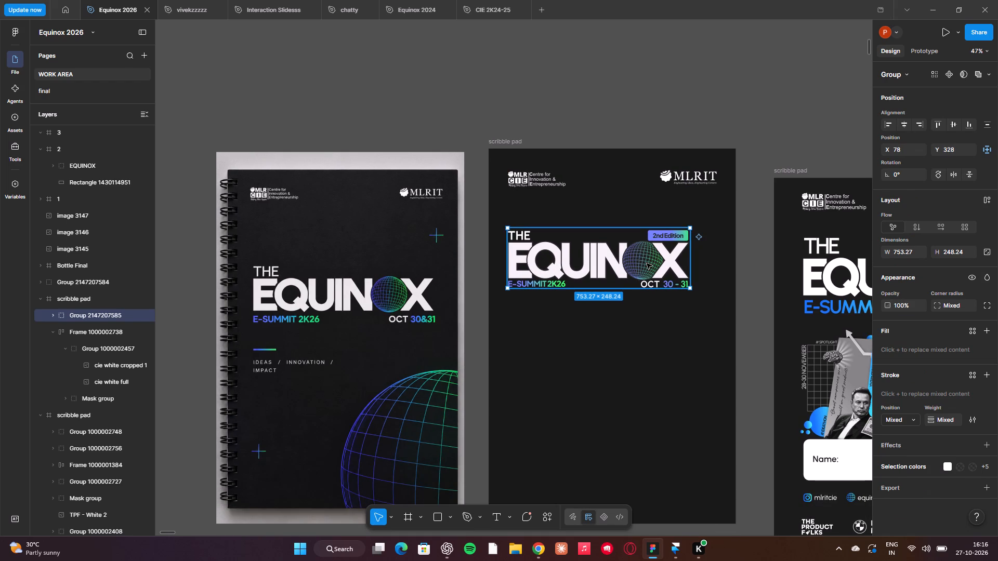
{"action": "triple_click", "coordinate": [635, 269]}
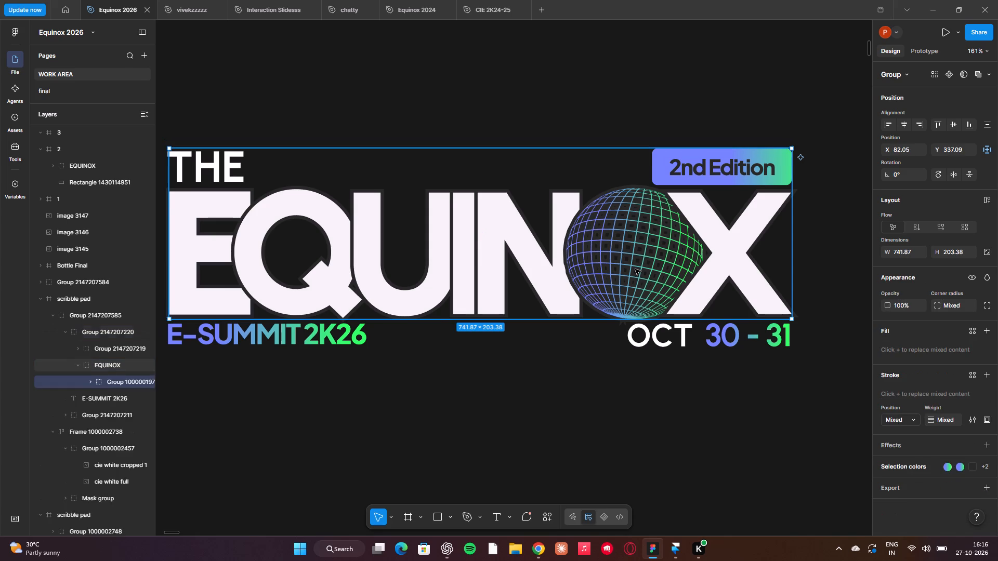
{"action": "double_click", "coordinate": [635, 269]}
{"action": "left_click", "coordinate": [635, 269]}
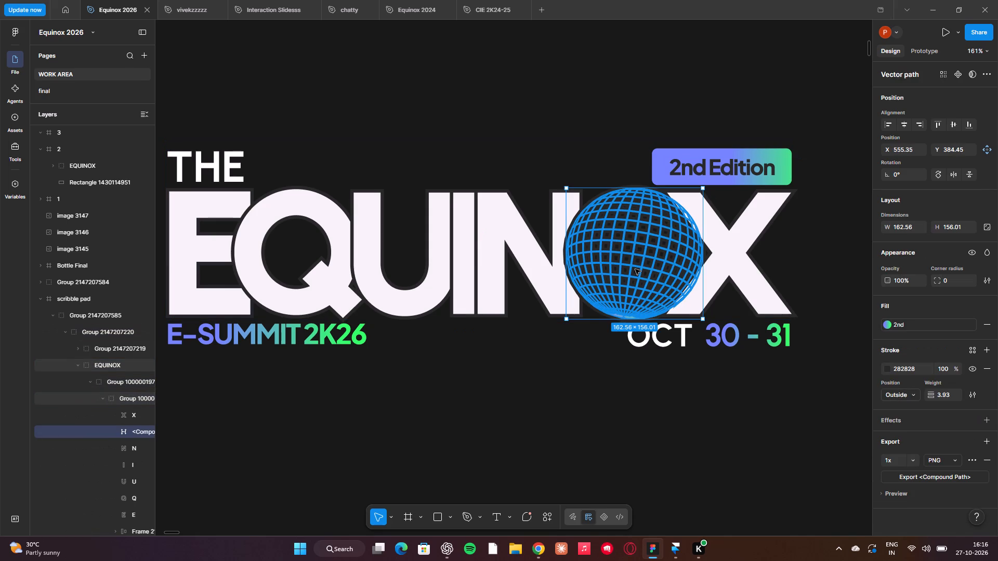
{"action": "key", "text": "ctrl+d"}
{"action": "left_click_drag", "start_coordinate": [635, 269], "coordinate": [641, 472]}
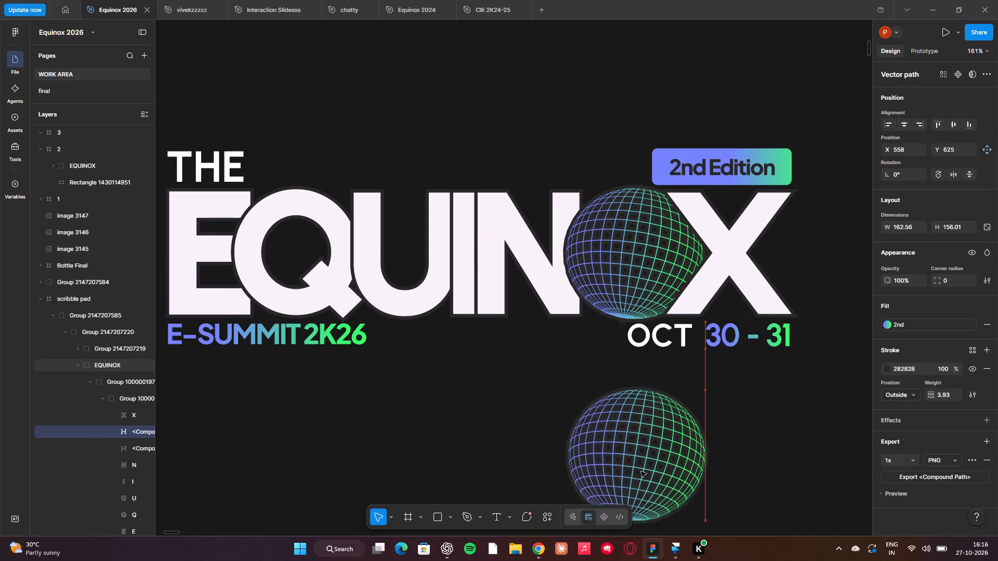
{"action": "left_click_drag", "start_coordinate": [641, 472], "coordinate": [662, 501]}
{"action": "scroll", "coordinate": [662, 501], "scroll_direction": "down", "scroll_amount": 2}
{"action": "left_click", "coordinate": [988, 371]}
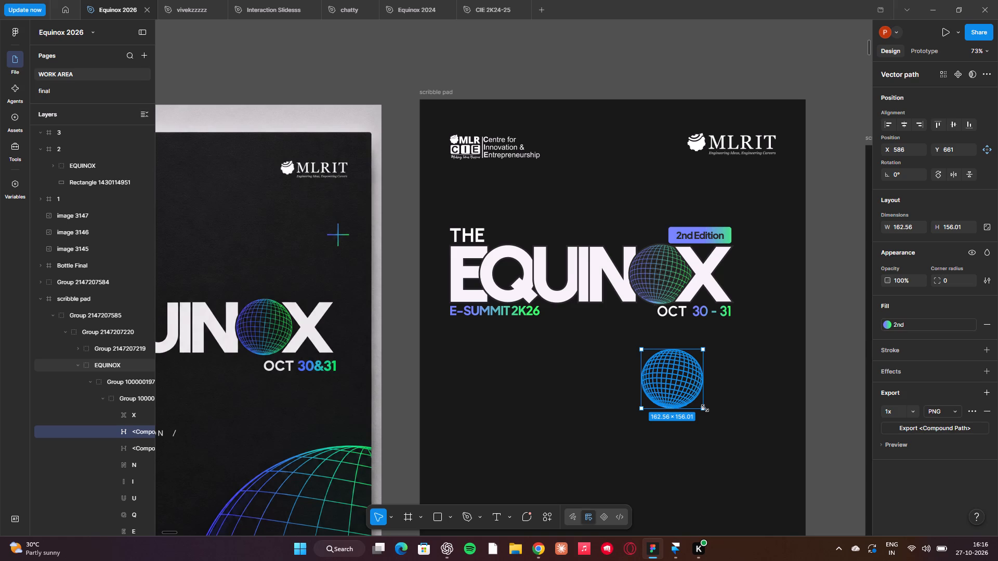
Scale the globe copy up proportionally to about 807 × 774.
{"action": "key", "text": "k"}
{"action": "left_click_drag", "start_coordinate": [704, 408], "coordinate": [800, 497]}
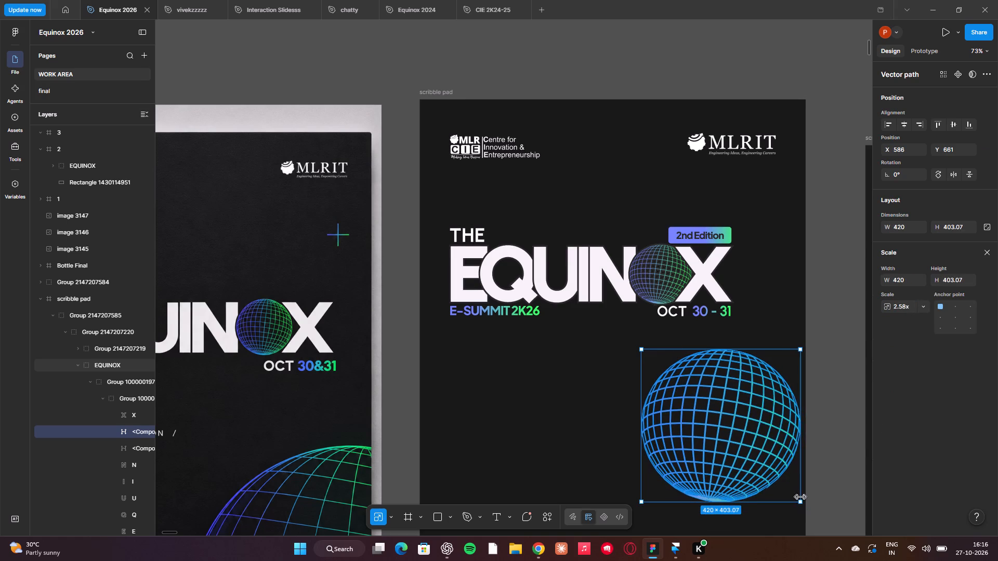
{"action": "scroll", "coordinate": [849, 415], "scroll_direction": "down", "scroll_amount": 2}
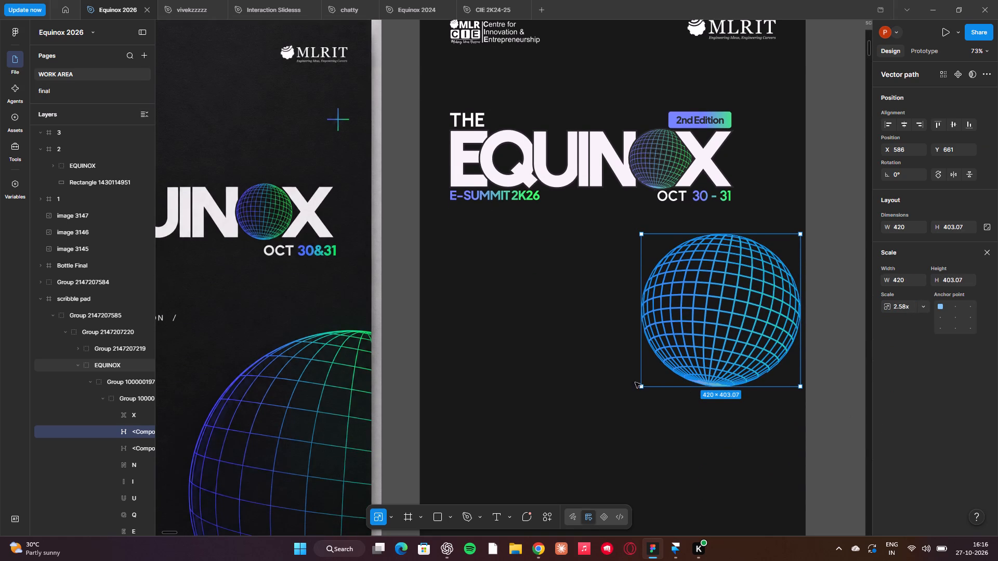
{"action": "left_click_drag", "start_coordinate": [642, 387], "coordinate": [606, 469]}
{"action": "scroll", "coordinate": [606, 469], "scroll_direction": "down", "scroll_amount": 1}
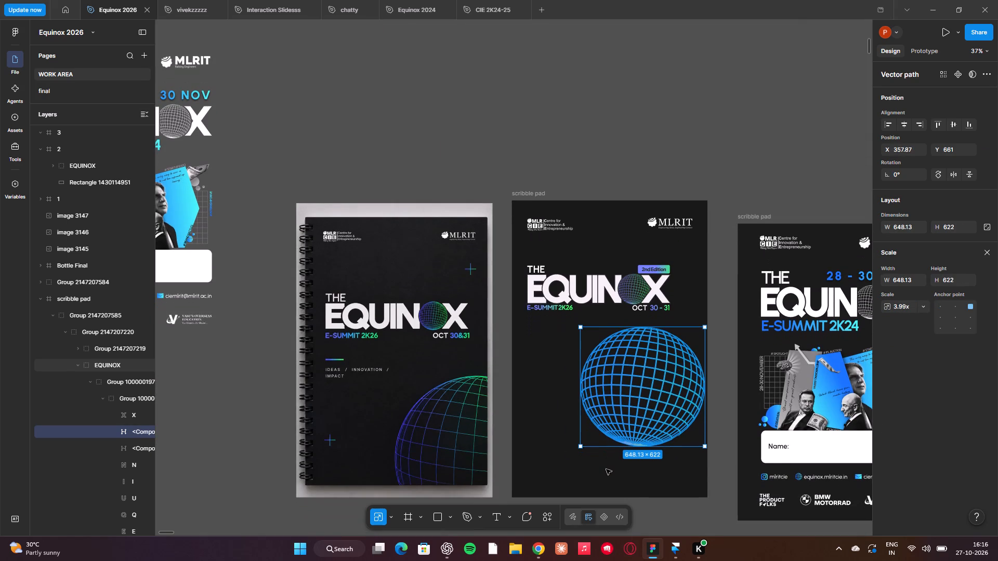
{"action": "scroll", "coordinate": [606, 469], "scroll_direction": "down", "scroll_amount": 1}
{"action": "left_click_drag", "start_coordinate": [583, 425], "coordinate": [566, 455]}
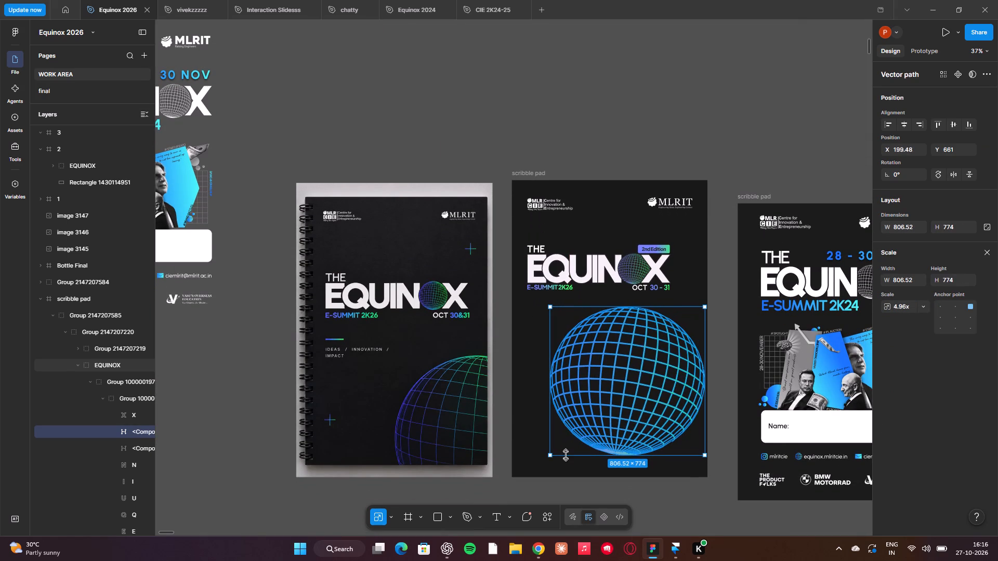
Tilt the enlarged globe to 2.62° and move it out of the title group onto the cover, at about X 267, Y 738.
{"action": "left_click_drag", "start_coordinate": [610, 403], "coordinate": [655, 446]}
{"action": "left_click_drag", "start_coordinate": [651, 419], "coordinate": [664, 437]}
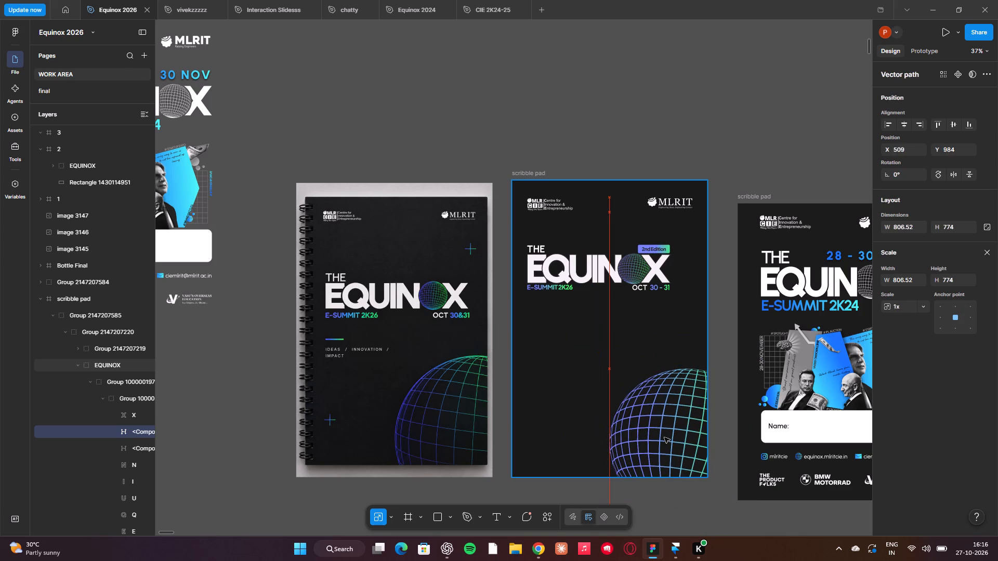
{"action": "left_click_drag", "start_coordinate": [664, 437], "coordinate": [664, 441]}
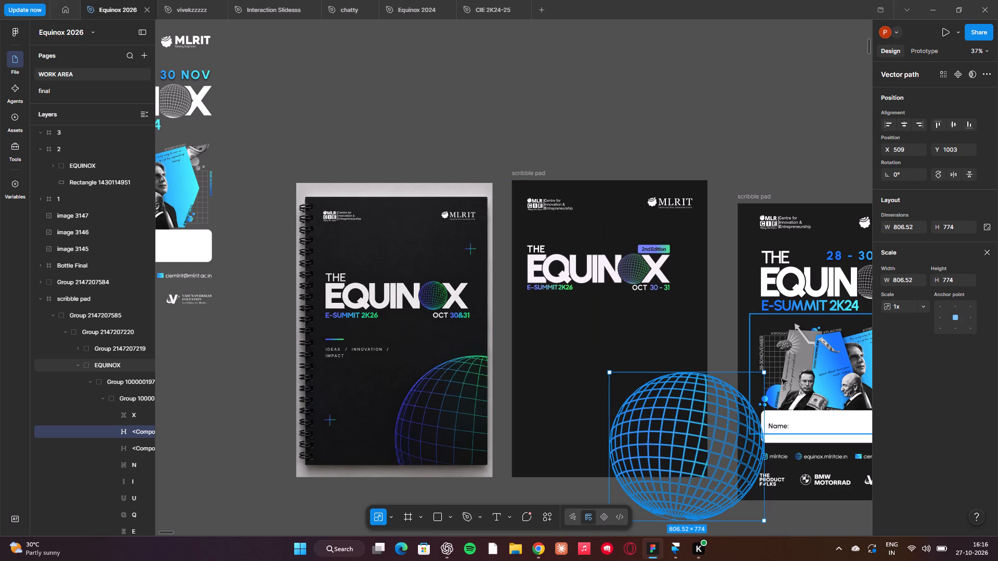
{"action": "left_click", "coordinate": [770, 371]}
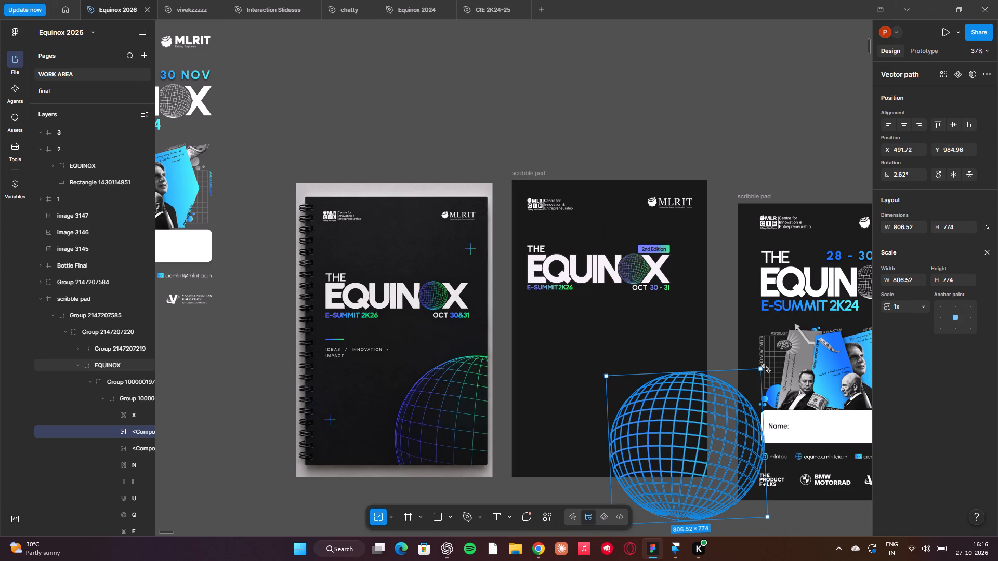
{"action": "left_click_drag", "start_coordinate": [728, 402], "coordinate": [732, 395]}
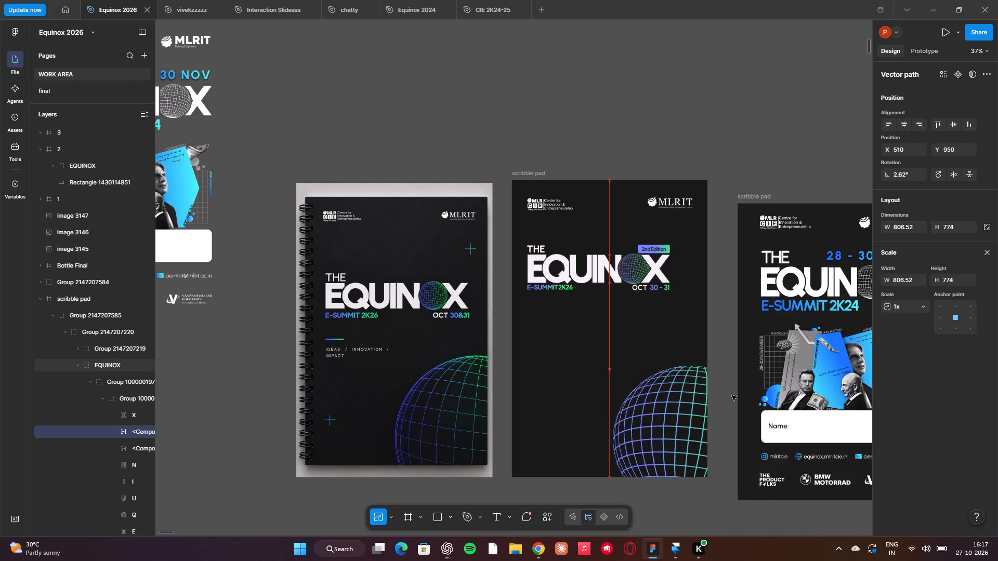
{"action": "left_click_drag", "start_coordinate": [732, 395], "coordinate": [733, 389]}
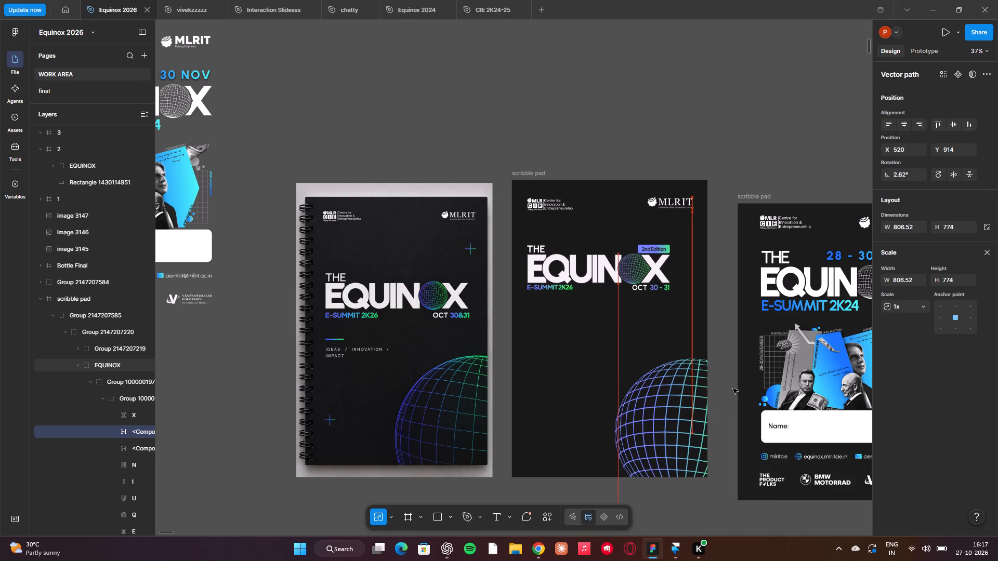
{"action": "left_click_drag", "start_coordinate": [733, 389], "coordinate": [715, 381]}
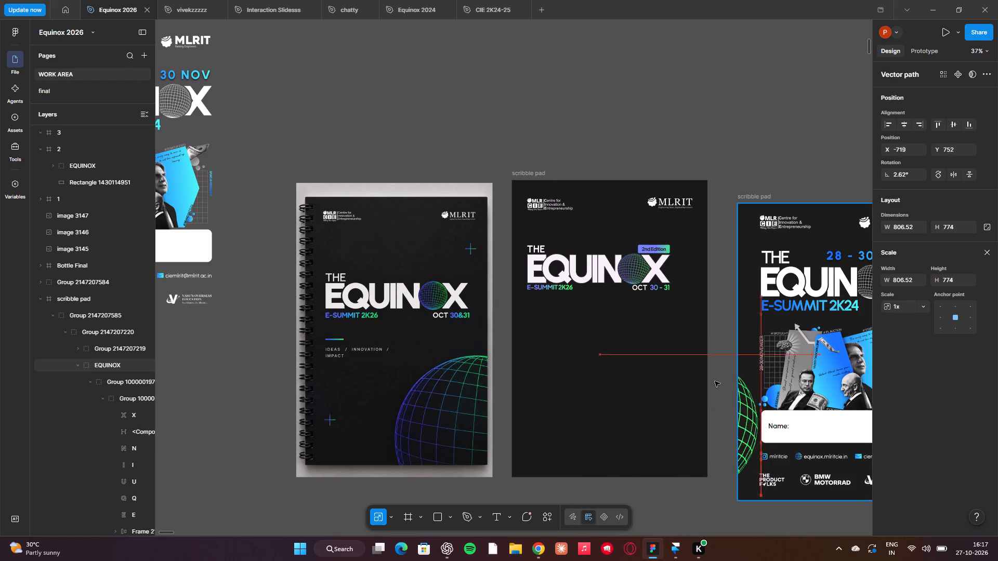
{"action": "left_click_drag", "start_coordinate": [715, 381], "coordinate": [686, 353]}
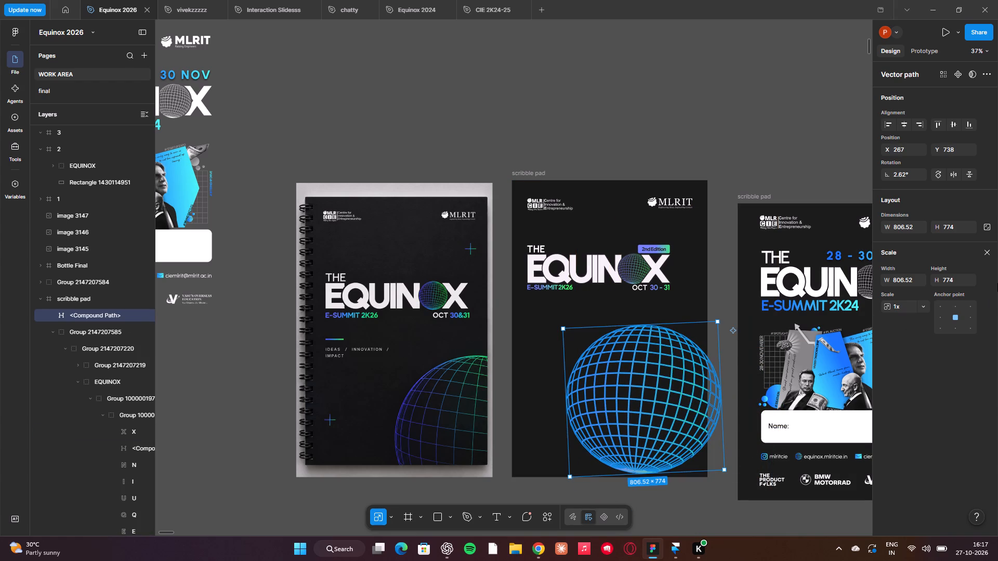
Turn the globe upside down to about 172.99° and place it over the cover's lower-right corner, at about X 461, Y 826.
{"action": "left_click", "coordinate": [990, 252]}
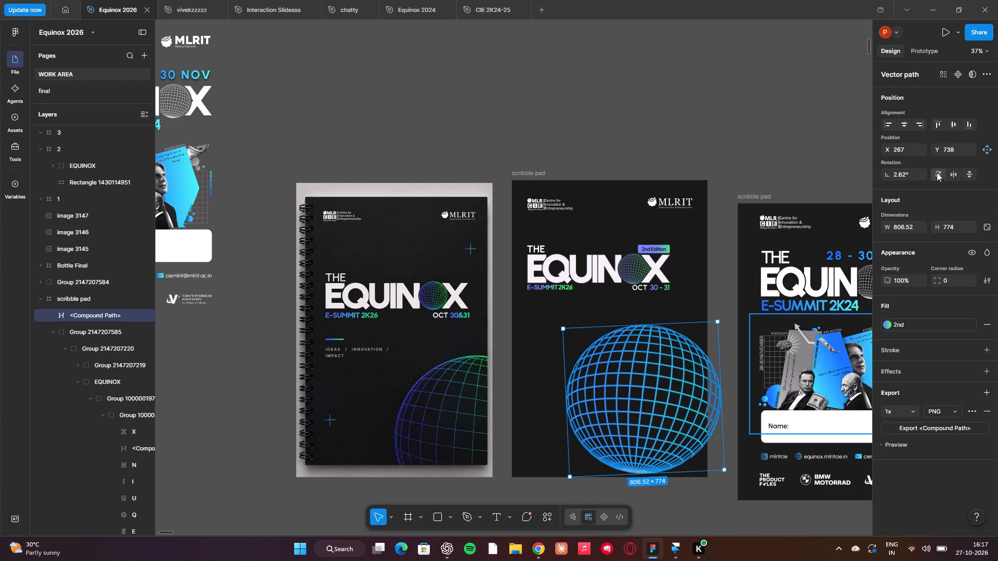
{"action": "double_click", "coordinate": [936, 172]}
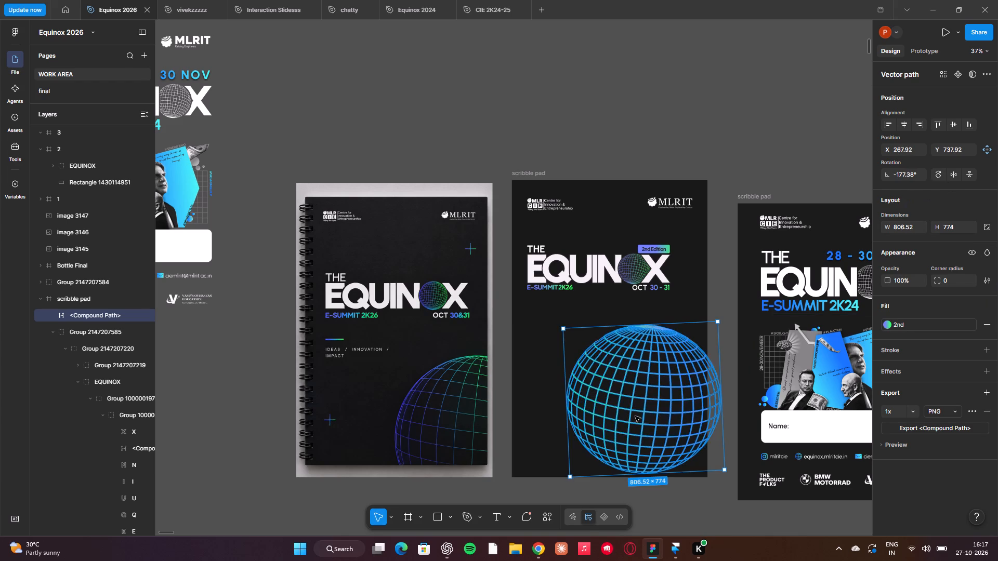
{"action": "left_click_drag", "start_coordinate": [638, 415], "coordinate": [664, 433]}
{"action": "left_click_drag", "start_coordinate": [747, 336], "coordinate": [750, 342]}
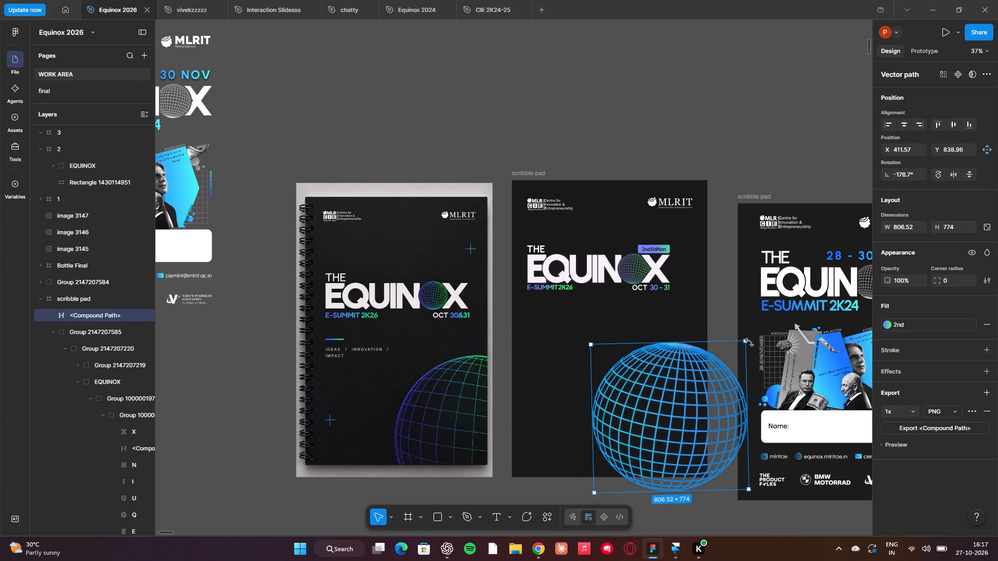
{"action": "left_click_drag", "start_coordinate": [750, 342], "coordinate": [754, 355]}
{"action": "left_click_drag", "start_coordinate": [667, 374], "coordinate": [687, 380]}
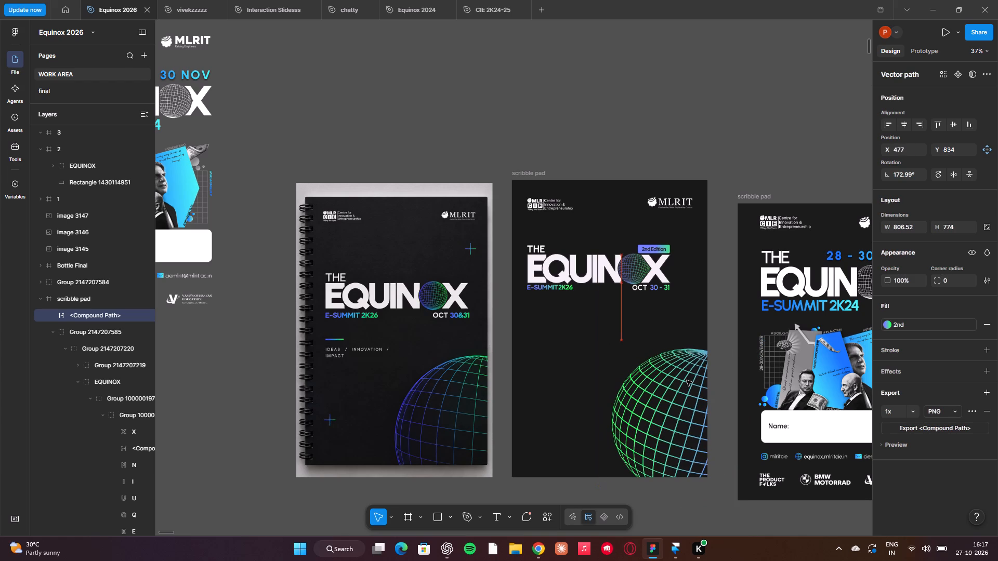
{"action": "left_click_drag", "start_coordinate": [687, 380], "coordinate": [684, 379]}
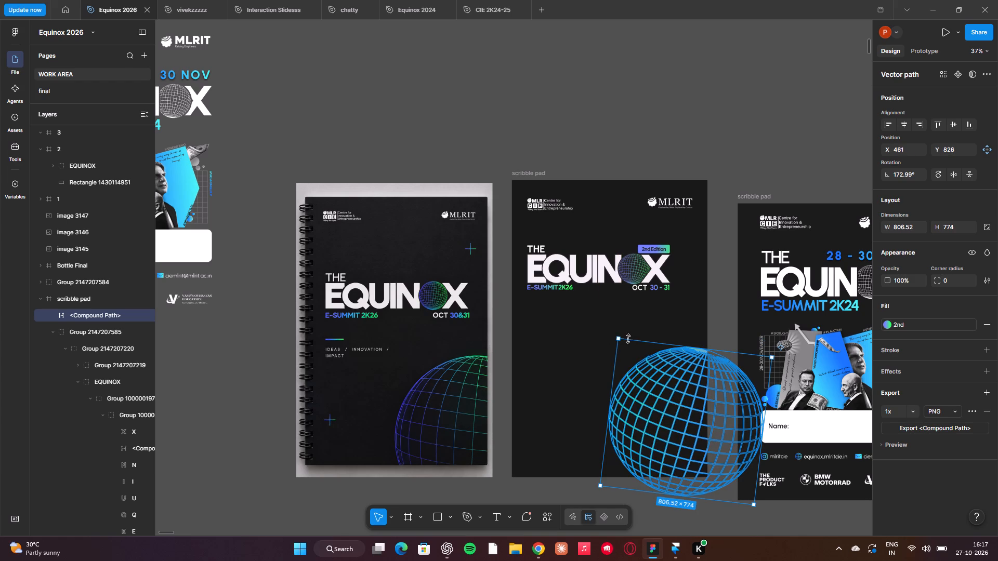
Scale the corner globe up to about 827 × 794 and rotate it to about 170.74°.
{"action": "key", "text": "k"}
{"action": "left_click", "coordinate": [617, 335]}
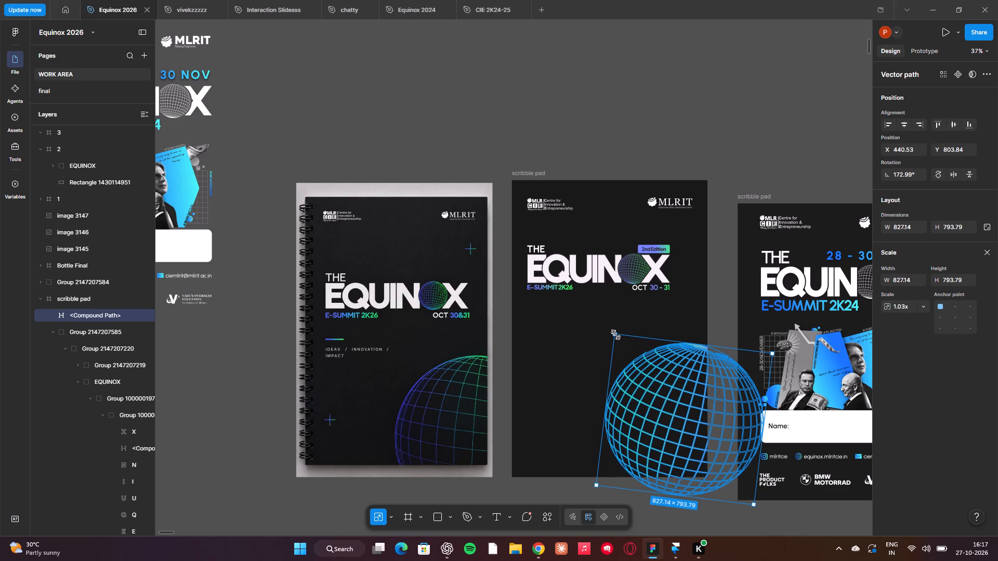
{"action": "left_click_drag", "start_coordinate": [780, 351], "coordinate": [780, 356]}
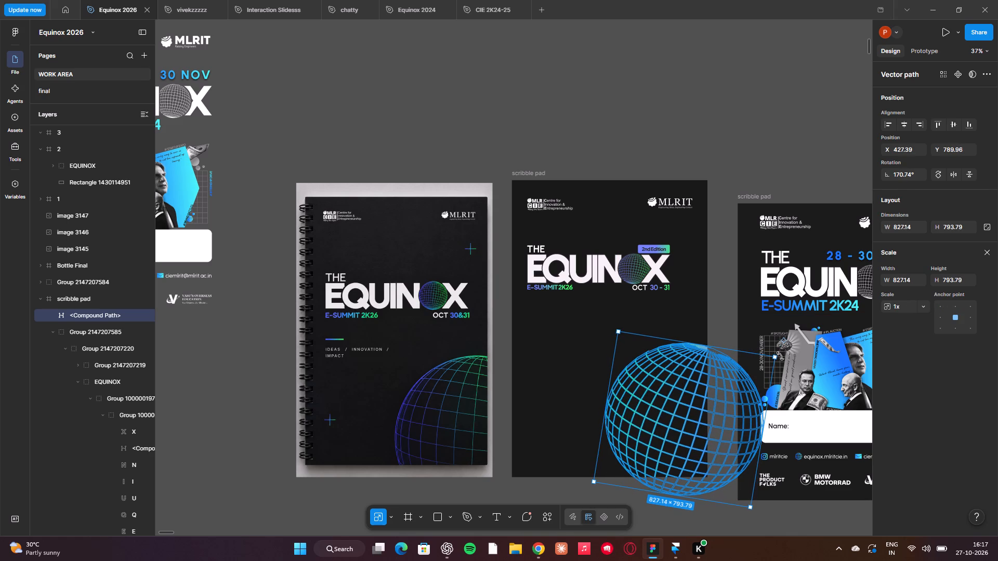
Nudge the corner globe down and to the right to about X 440, Y 796.
{"action": "key", "text": "Down"}
{"action": "key", "text": "Right"}
{"action": "key", "text": "Down"}
{"action": "key", "text": "Right"}
{"action": "key", "text": "Down"}
{"action": "key", "text": "Right"}
{"action": "key", "text": "Right"}
{"action": "key", "text": "Down"}
{"action": "key", "text": "Right"}
{"action": "key", "text": "Down"}
{"action": "key", "text": "Right"}
{"action": "key", "text": "Right"}
{"action": "key", "text": "Right"}
{"action": "key", "text": "Right"}
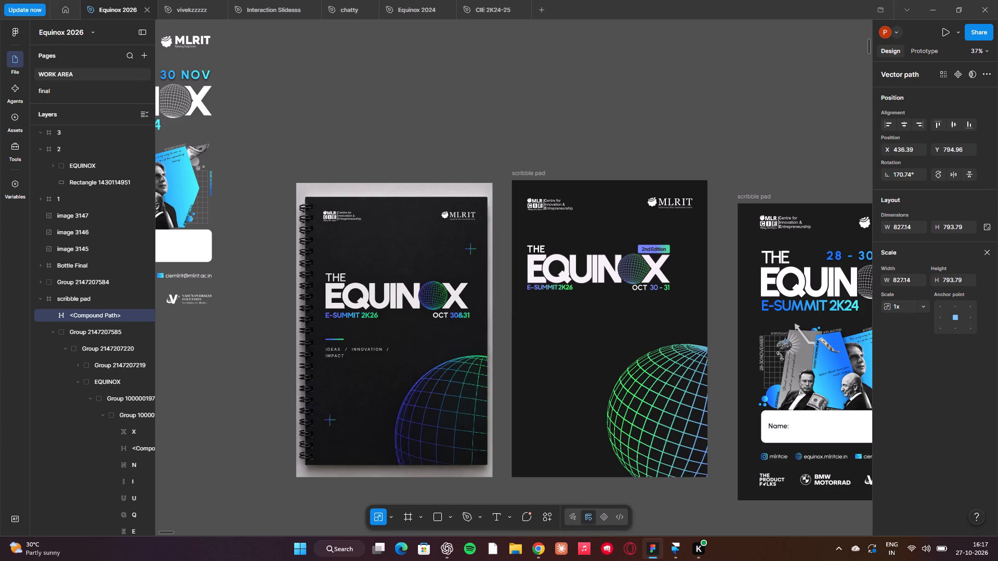
{"action": "key", "text": "Right"}
{"action": "key", "text": "Right"}
{"action": "key", "text": "Down"}
{"action": "key", "text": "Right"}
{"action": "key", "text": "Right"}
{"action": "left_click", "coordinate": [664, 479]}
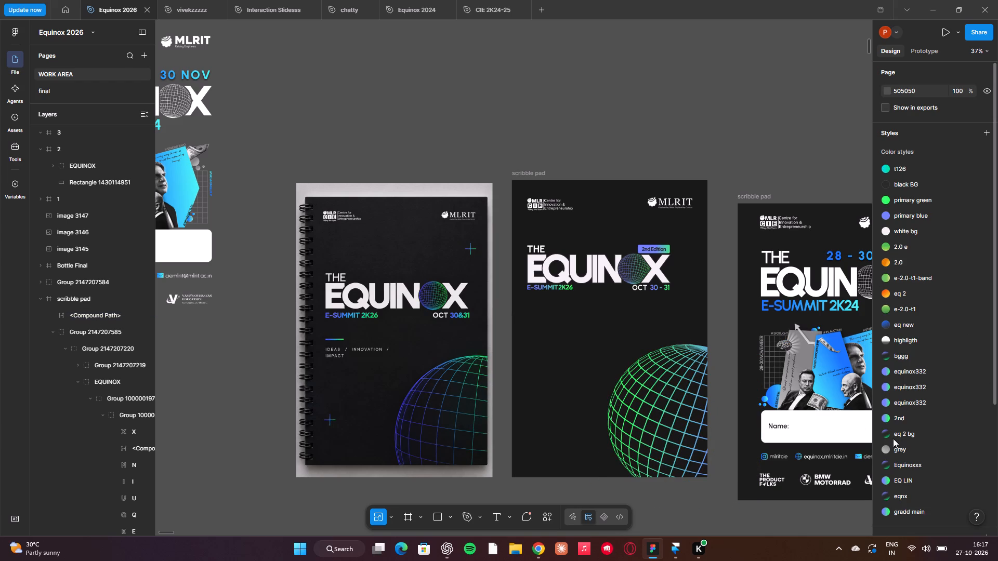
Rotate the linear gradient of the globe's "2nd" colour style by 180° so blue falls on the left and green on the right.
{"action": "left_click", "coordinate": [679, 412]}
{"action": "left_click", "coordinate": [990, 252]}
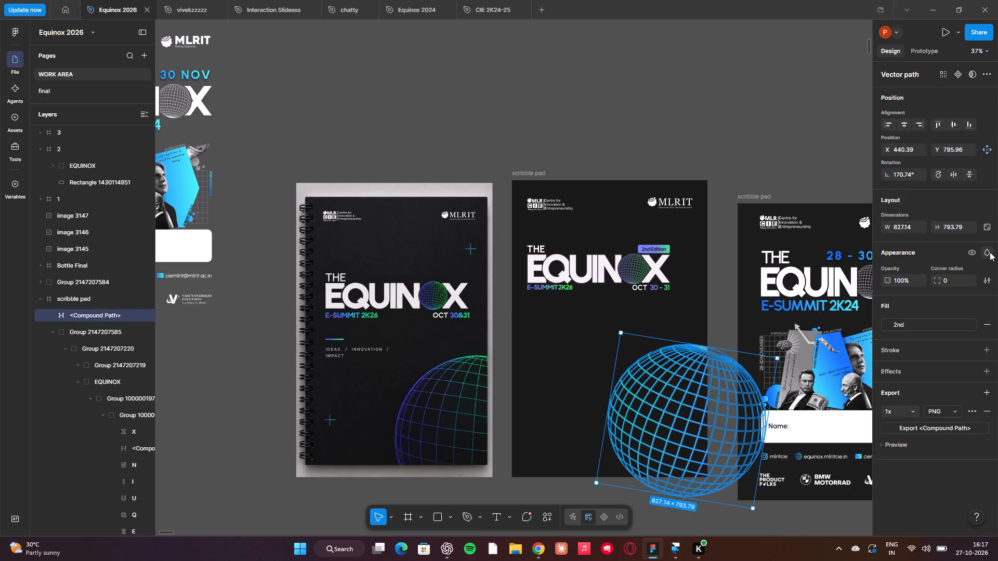
{"action": "left_click", "coordinate": [902, 321]}
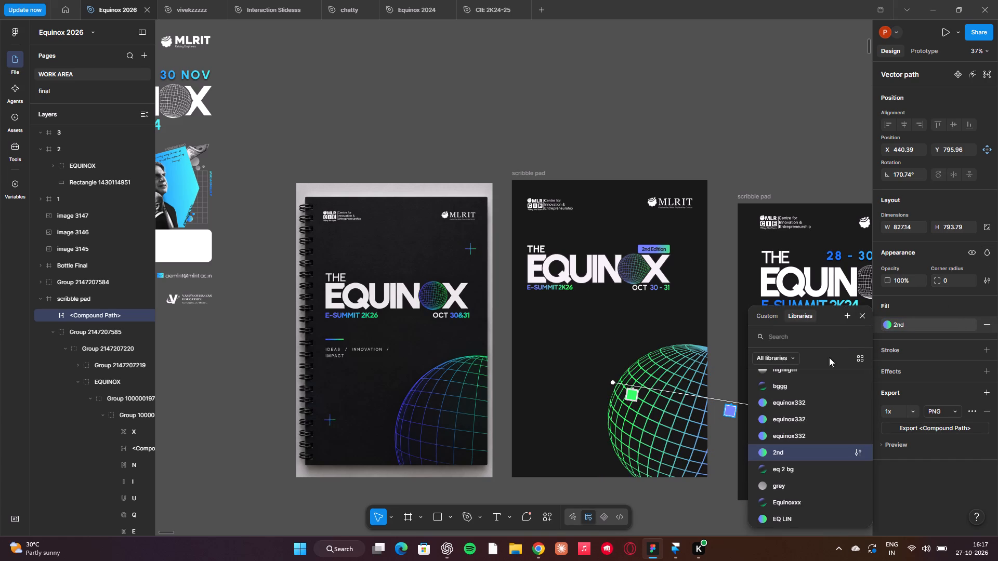
{"action": "left_click", "coordinate": [762, 458]}
{"action": "left_click", "coordinate": [896, 324]}
{"action": "left_click", "coordinate": [849, 452]}
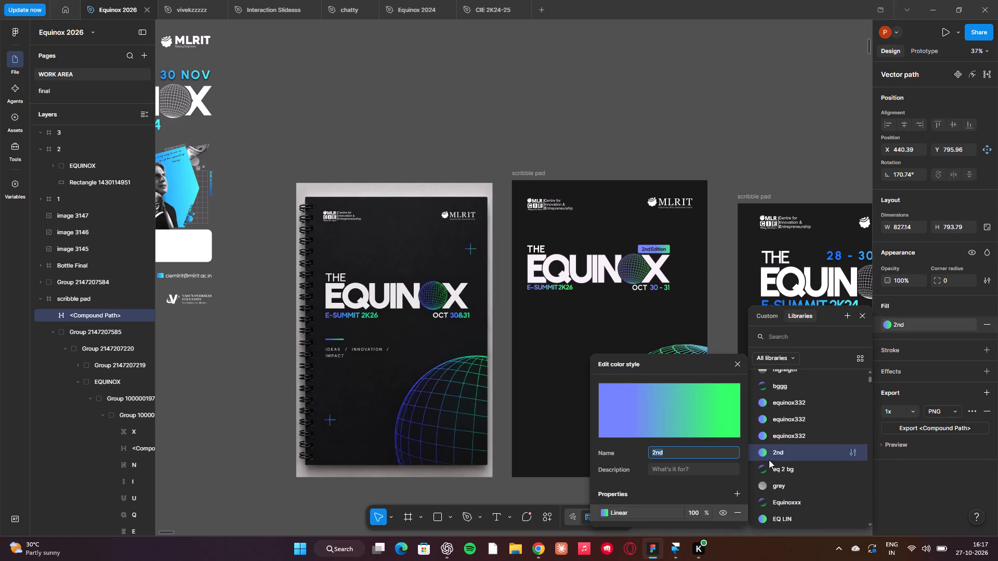
{"action": "left_click", "coordinate": [653, 516]}
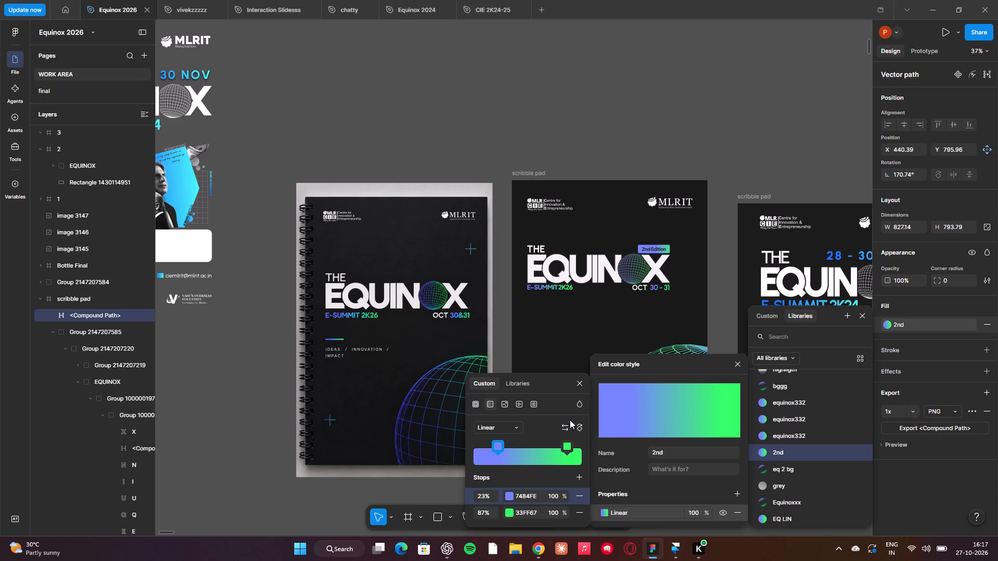
{"action": "left_click", "coordinate": [575, 426]}
{"action": "left_click", "coordinate": [575, 426]}
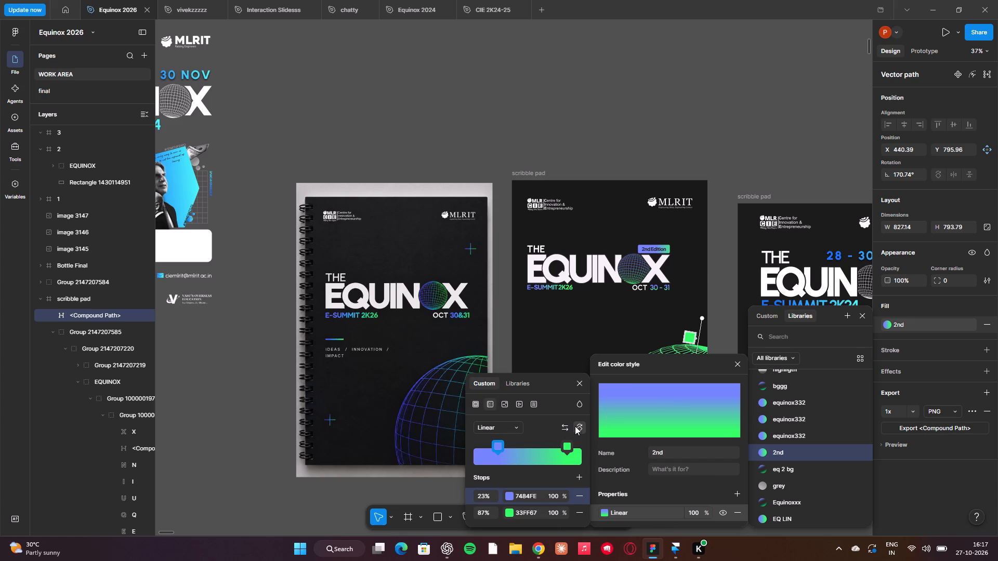
{"action": "scroll", "coordinate": [570, 290], "scroll_direction": "left", "scroll_amount": 2}
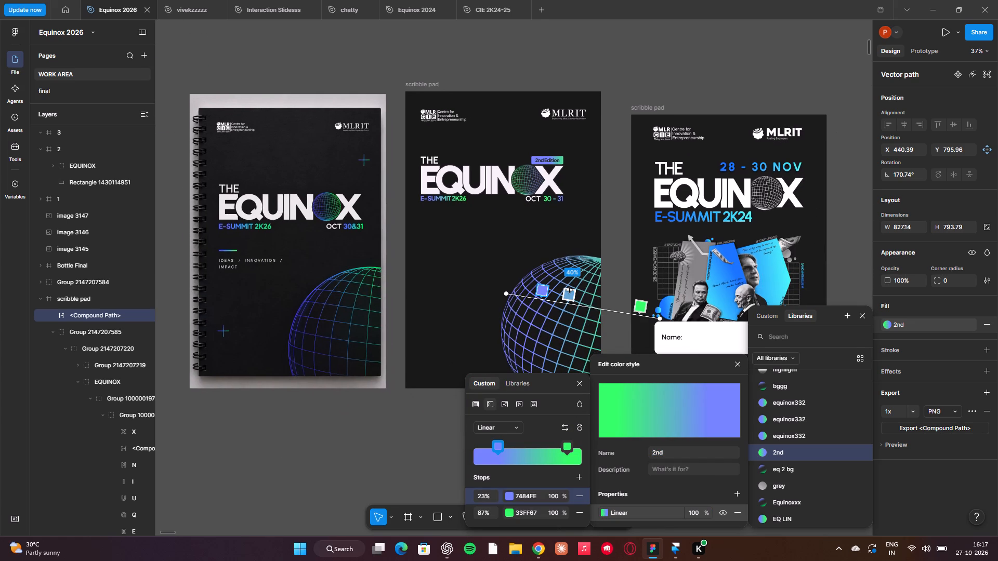
{"action": "key", "text": "Escape"}
{"action": "key", "text": "Escape"}
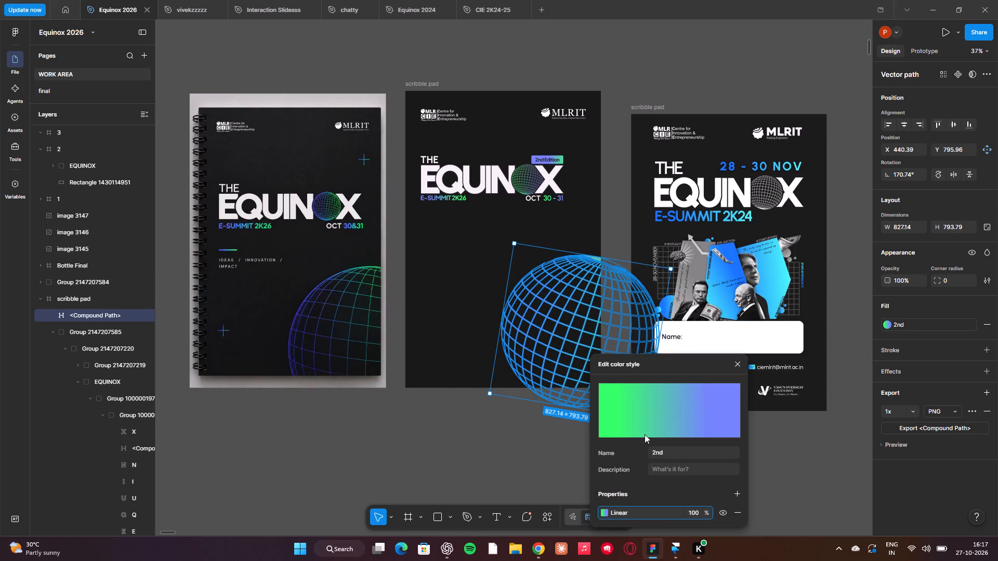
{"action": "left_click", "coordinate": [508, 463]}
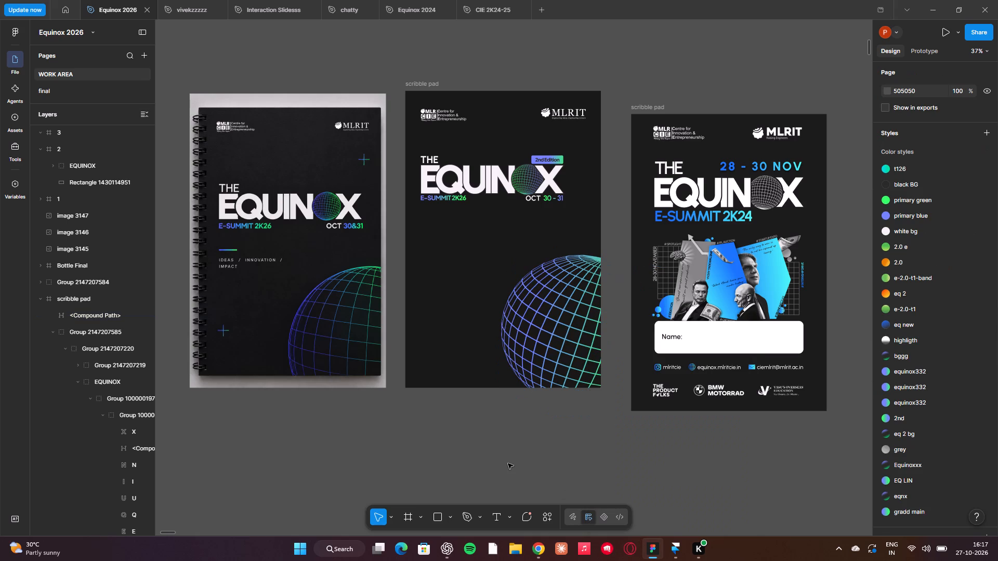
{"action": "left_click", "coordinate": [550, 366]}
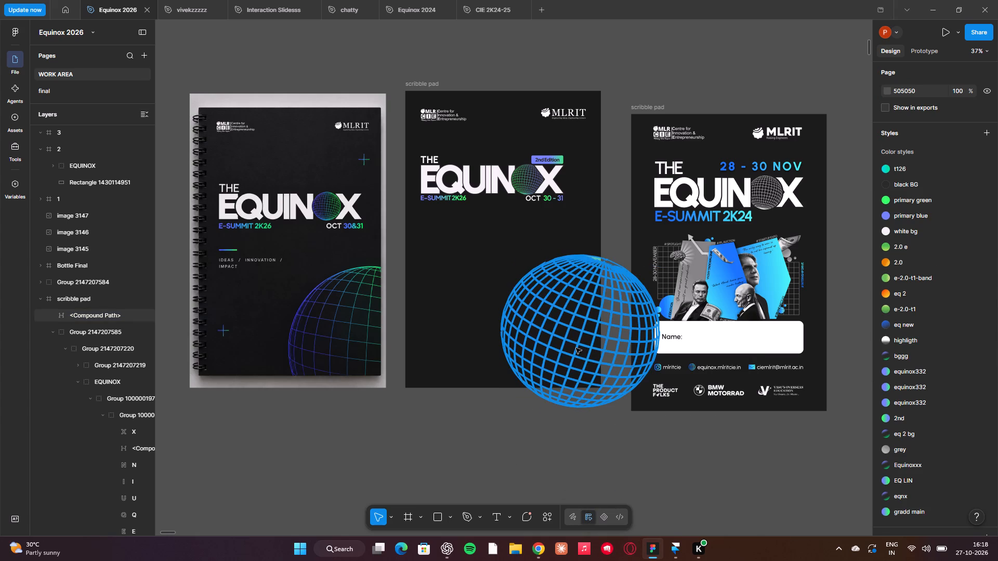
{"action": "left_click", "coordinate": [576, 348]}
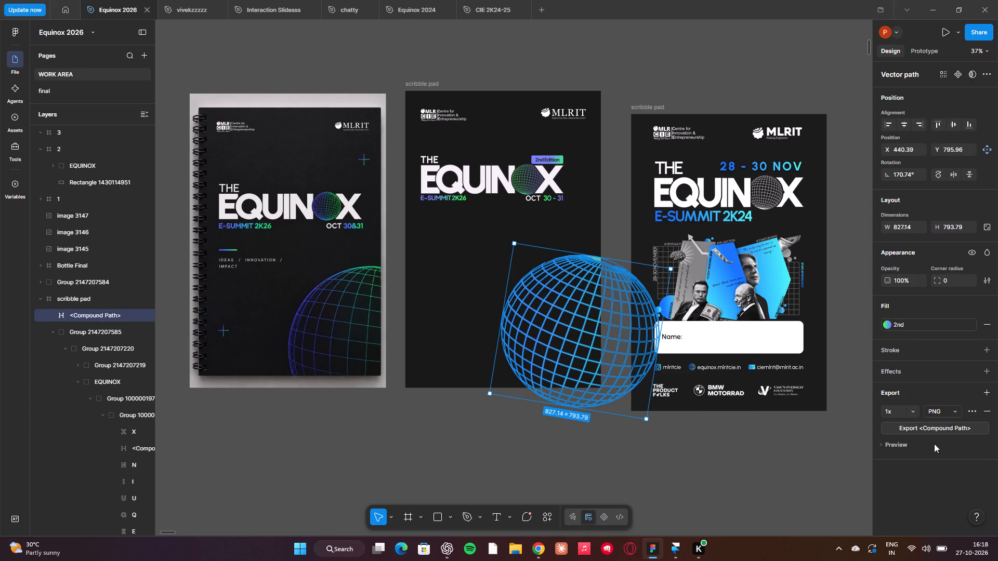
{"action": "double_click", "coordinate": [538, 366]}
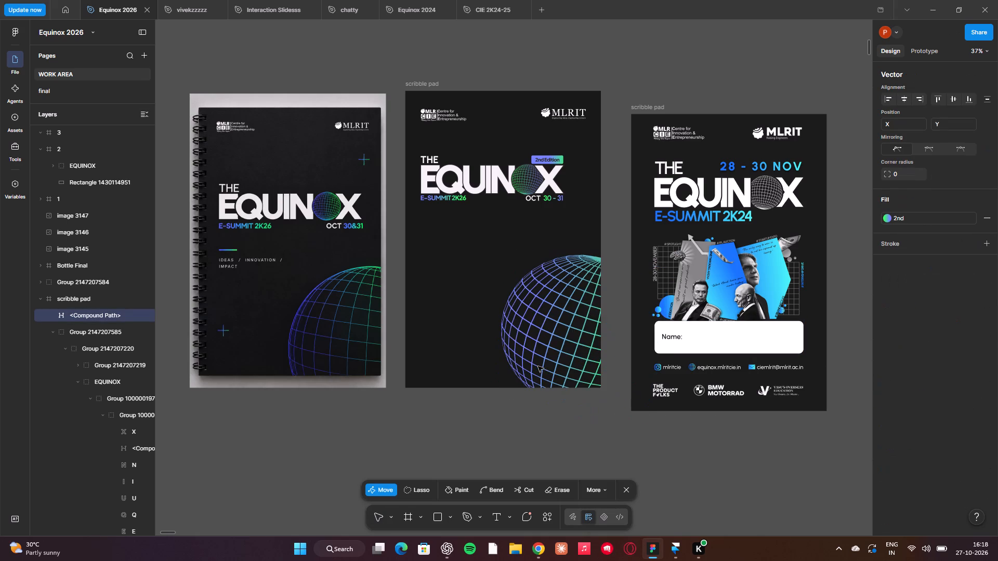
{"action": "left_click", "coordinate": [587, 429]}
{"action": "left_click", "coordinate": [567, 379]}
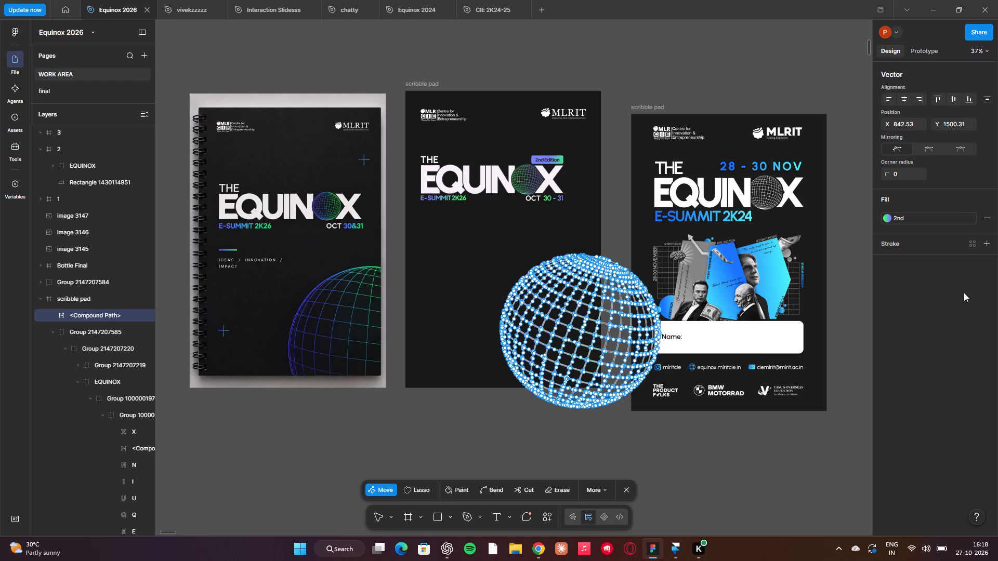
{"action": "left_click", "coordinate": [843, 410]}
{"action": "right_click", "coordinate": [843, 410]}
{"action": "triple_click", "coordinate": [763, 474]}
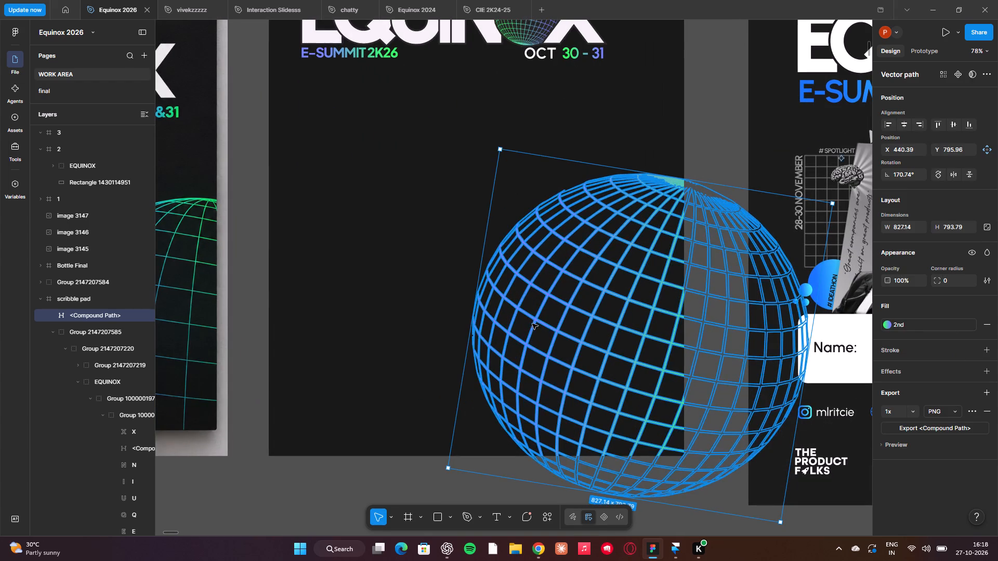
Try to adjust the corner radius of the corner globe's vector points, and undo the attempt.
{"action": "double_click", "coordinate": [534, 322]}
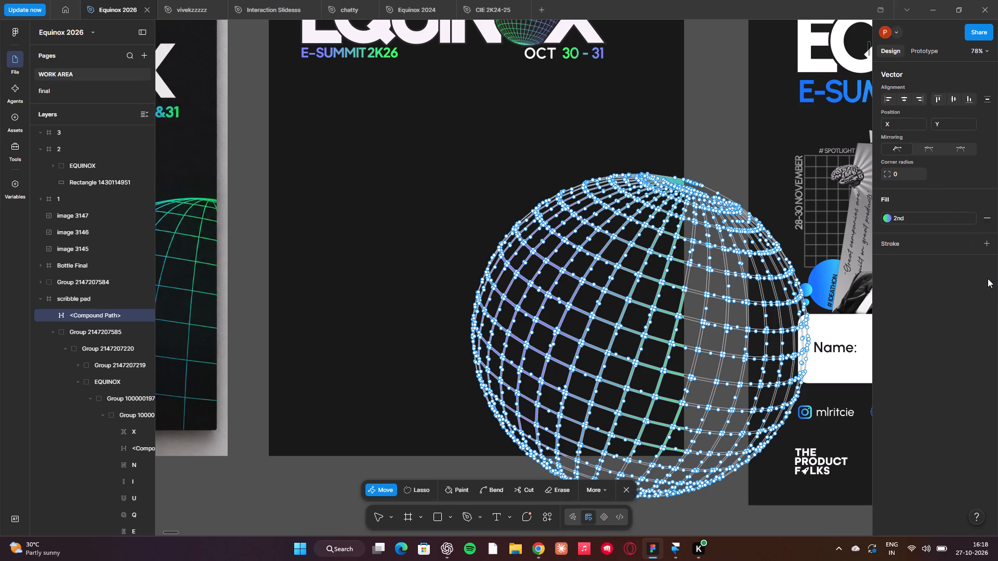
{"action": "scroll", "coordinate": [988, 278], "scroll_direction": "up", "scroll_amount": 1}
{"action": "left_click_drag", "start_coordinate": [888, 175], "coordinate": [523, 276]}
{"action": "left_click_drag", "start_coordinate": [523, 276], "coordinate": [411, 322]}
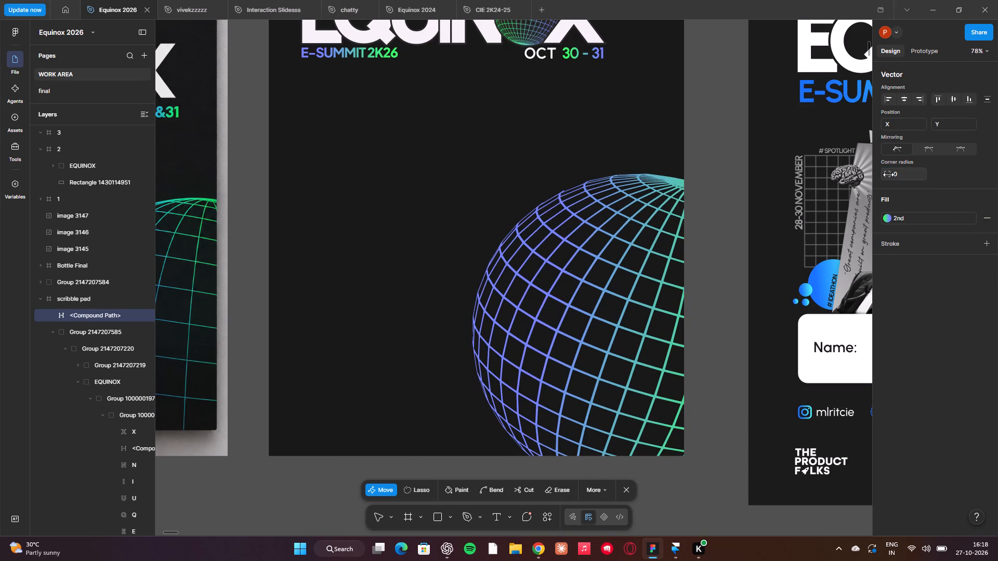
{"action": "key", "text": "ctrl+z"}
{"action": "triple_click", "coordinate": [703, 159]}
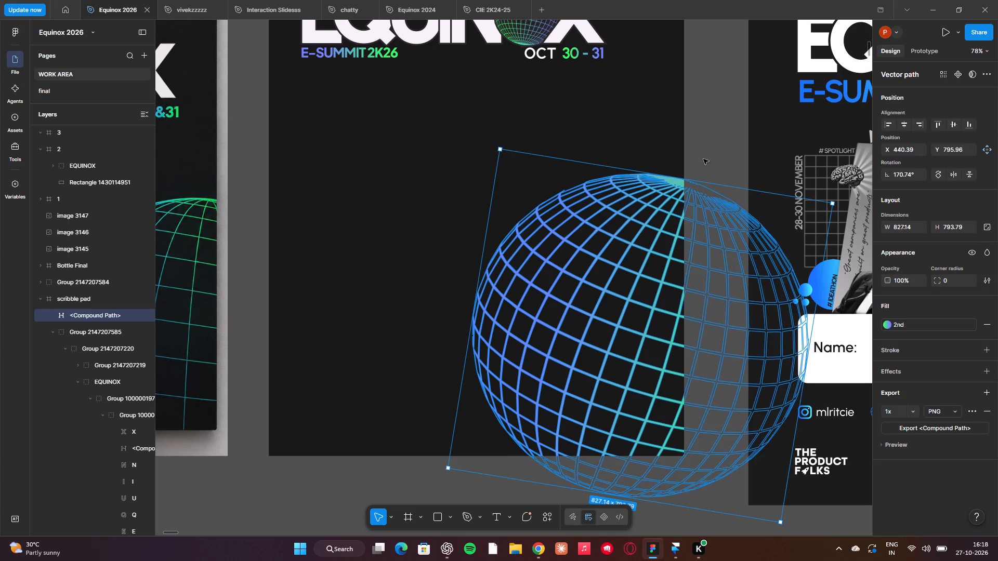
Add a stroke of weight 0 to the corner globe, coloured 181818 as sampled from the cover background.
{"action": "left_click", "coordinate": [652, 251]}
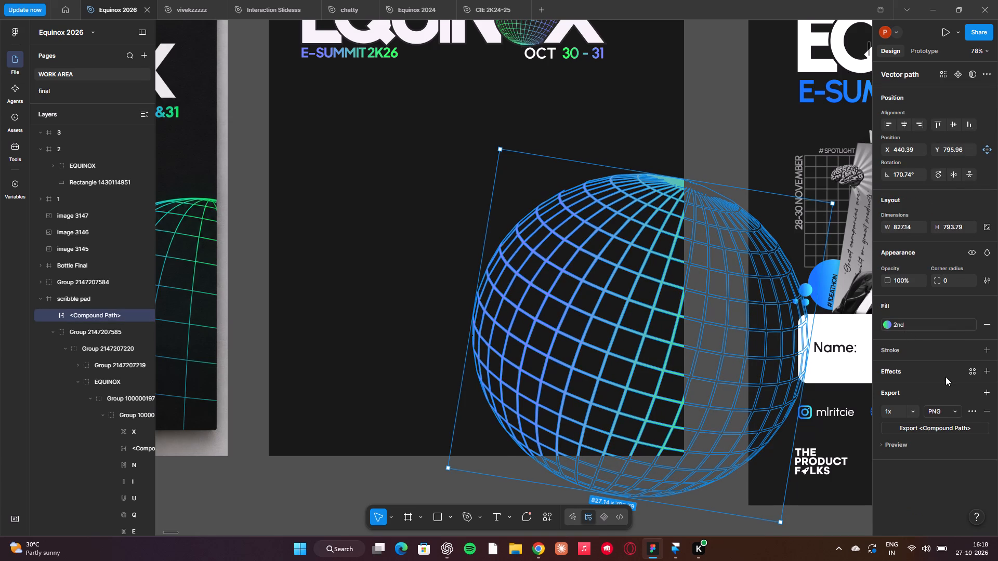
{"action": "left_click", "coordinate": [989, 353]}
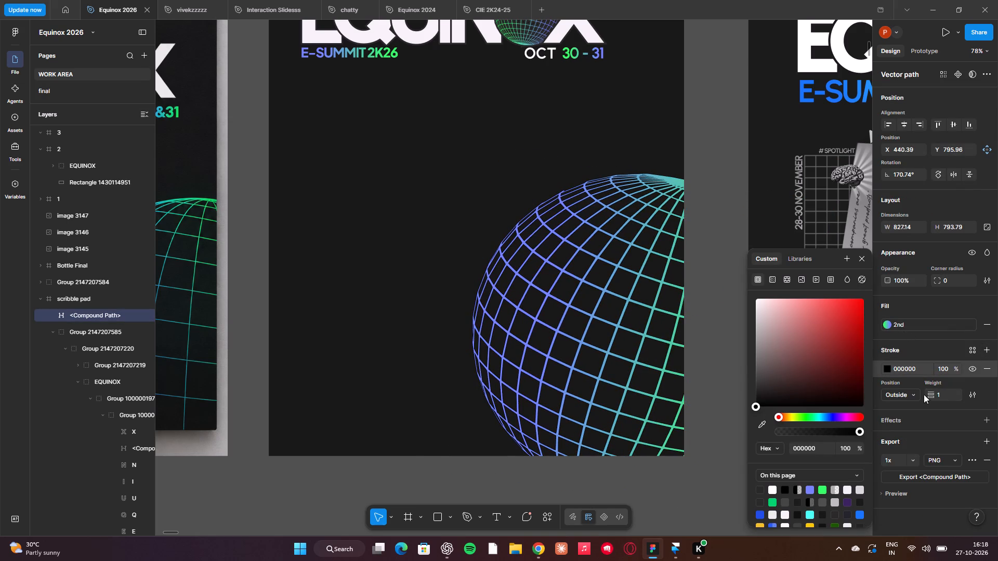
{"action": "left_click_drag", "start_coordinate": [936, 394], "coordinate": [227, 323]}
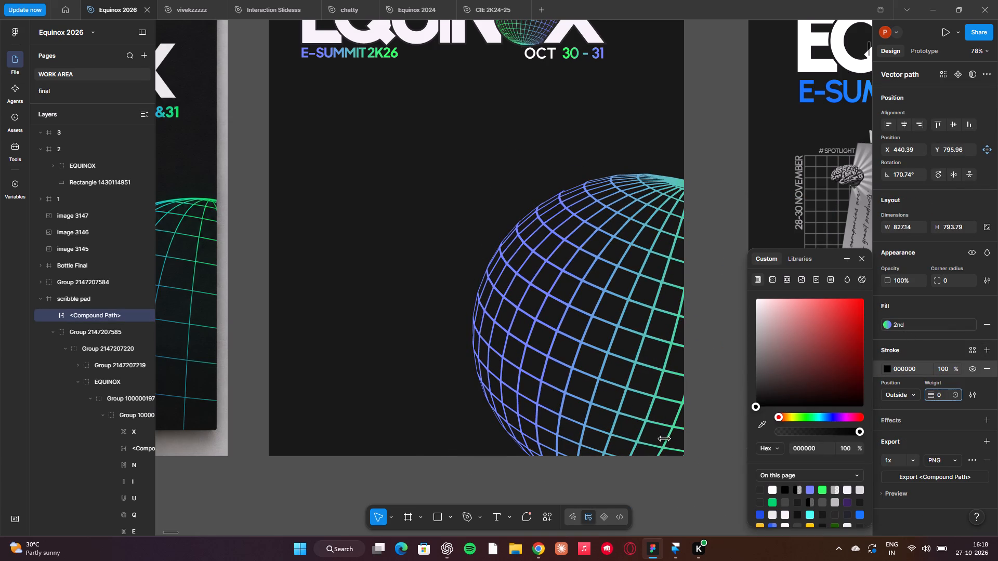
{"action": "left_click_drag", "start_coordinate": [227, 323], "coordinate": [227, 323]}
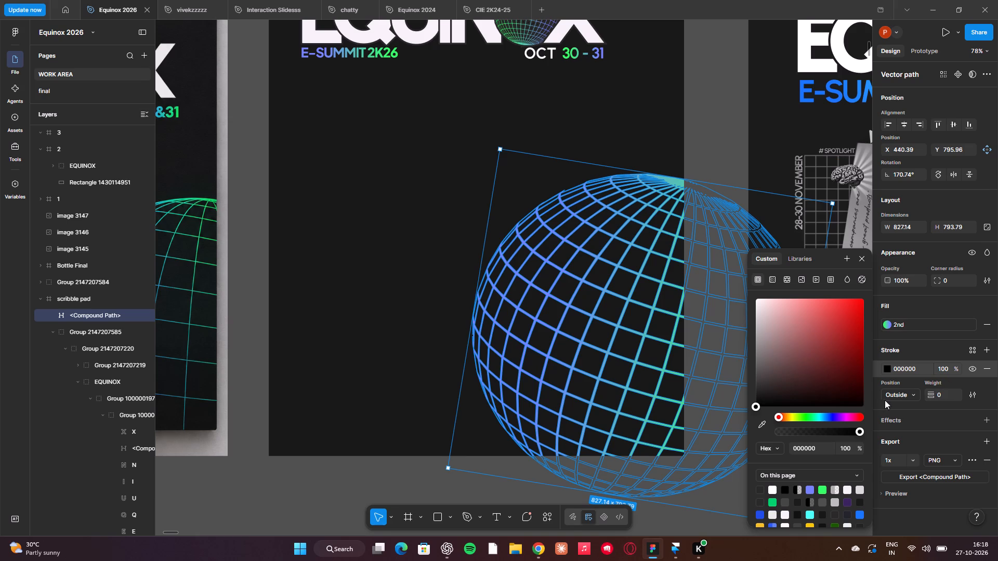
{"action": "left_click", "coordinate": [768, 422]}
{"action": "left_click", "coordinate": [360, 327]}
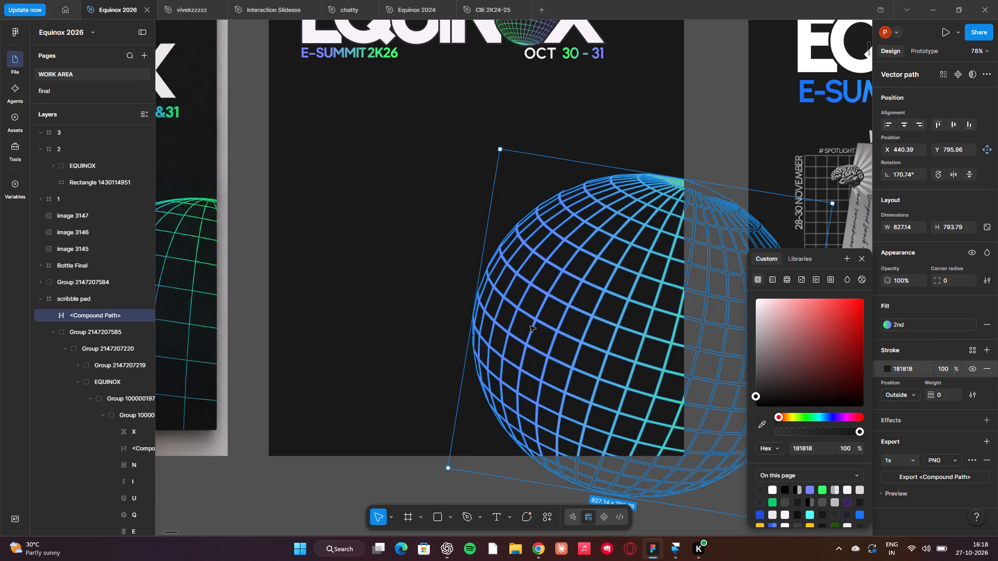
Set the corner globe's stroke position to Inside and adjust its weight to thin the wireframe lines.
{"action": "left_click_drag", "start_coordinate": [935, 396], "coordinate": [469, 283]}
{"action": "left_click_drag", "start_coordinate": [469, 283], "coordinate": [454, 290]}
{"action": "left_click", "coordinate": [908, 398]}
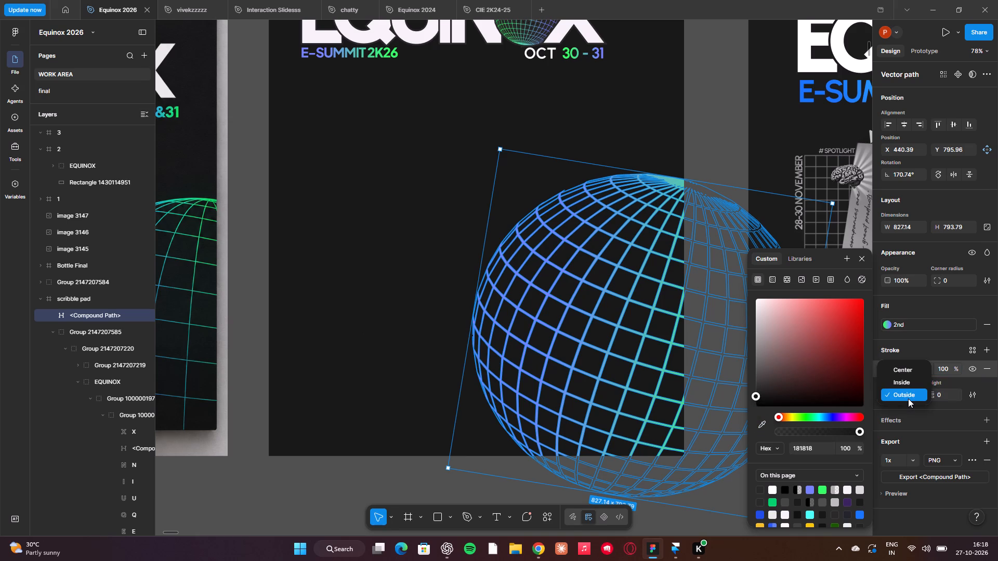
{"action": "left_click", "coordinate": [899, 386]}
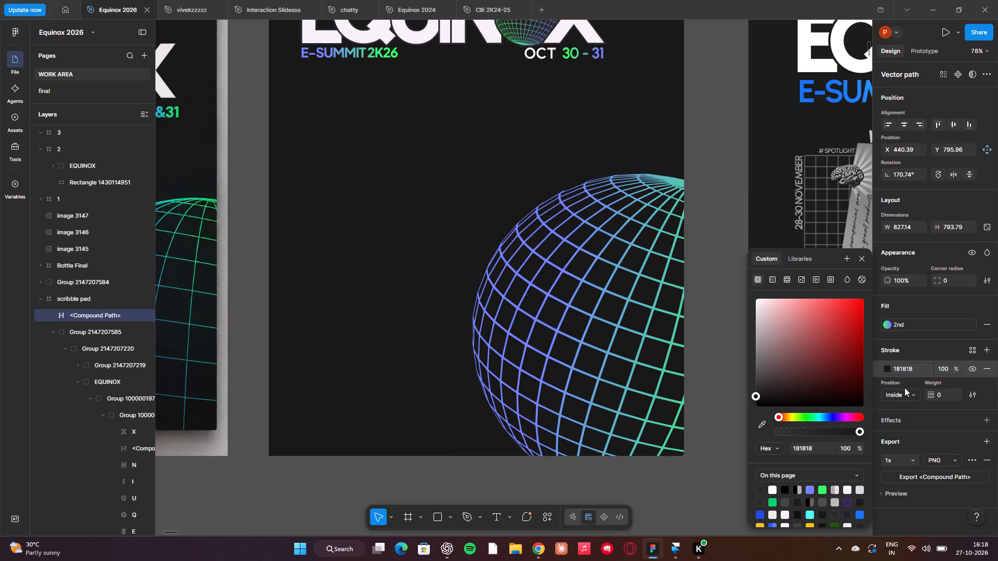
{"action": "left_click_drag", "start_coordinate": [934, 395], "coordinate": [464, 287]}
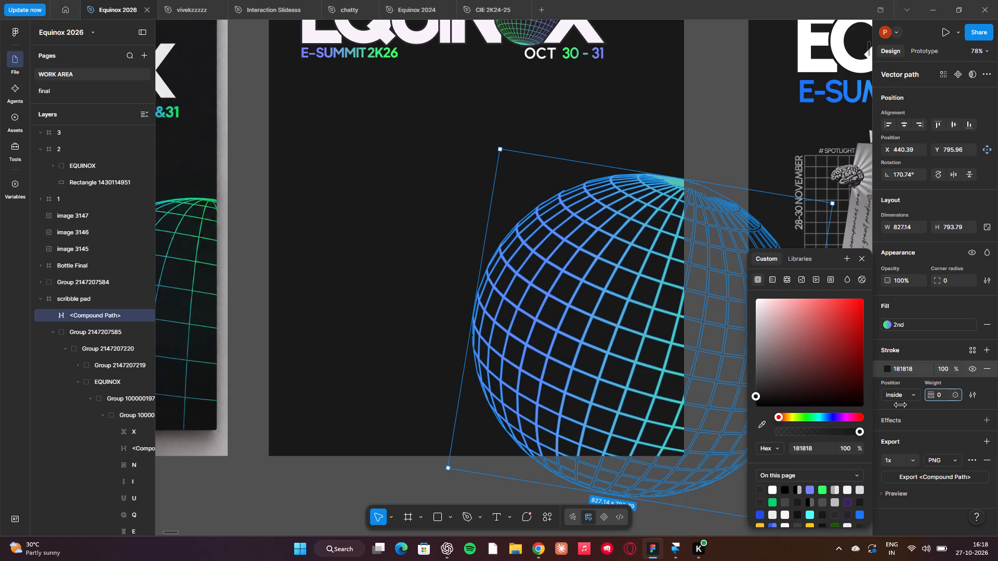
{"action": "left_click_drag", "start_coordinate": [464, 287], "coordinate": [466, 287]}
{"action": "left_click", "coordinate": [932, 393]}
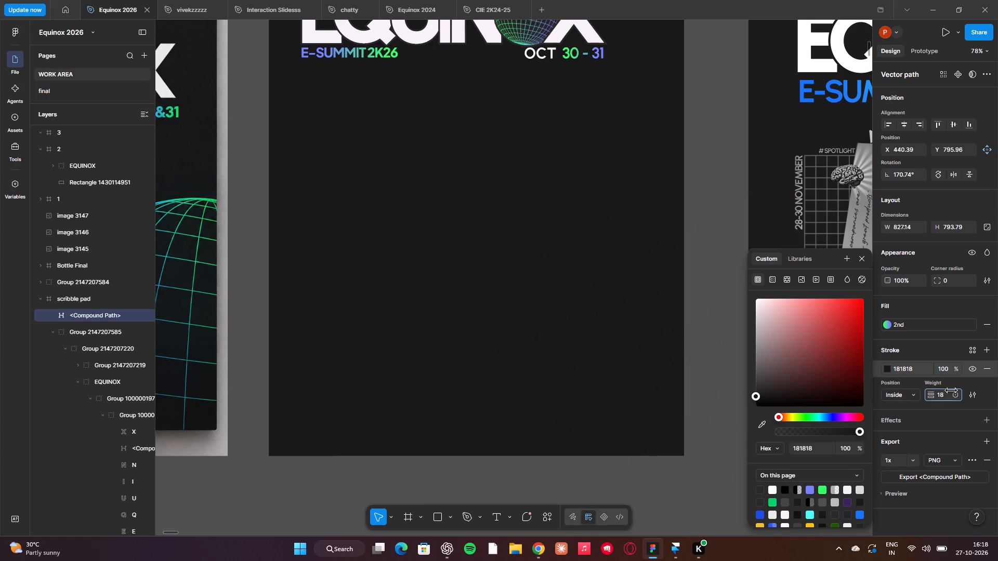
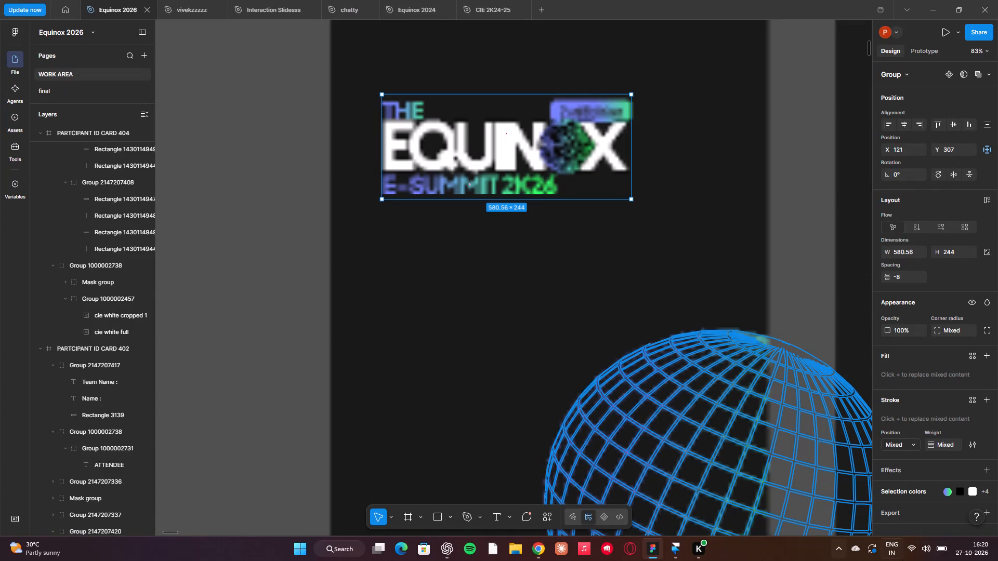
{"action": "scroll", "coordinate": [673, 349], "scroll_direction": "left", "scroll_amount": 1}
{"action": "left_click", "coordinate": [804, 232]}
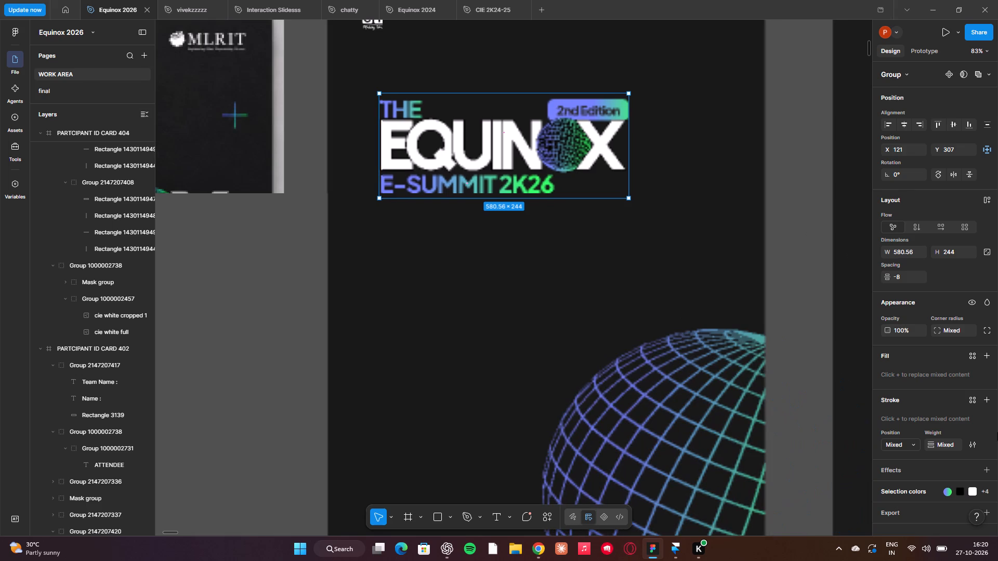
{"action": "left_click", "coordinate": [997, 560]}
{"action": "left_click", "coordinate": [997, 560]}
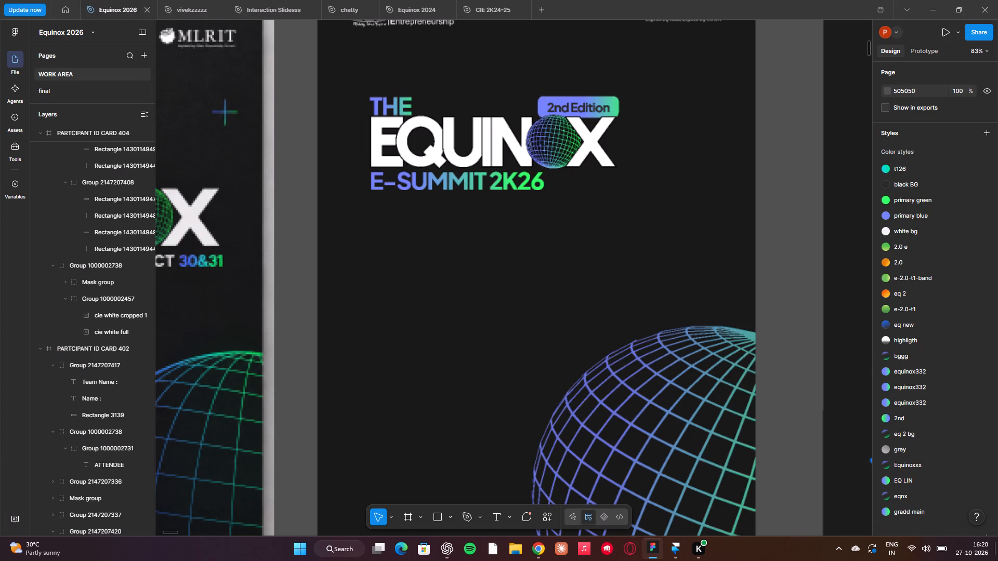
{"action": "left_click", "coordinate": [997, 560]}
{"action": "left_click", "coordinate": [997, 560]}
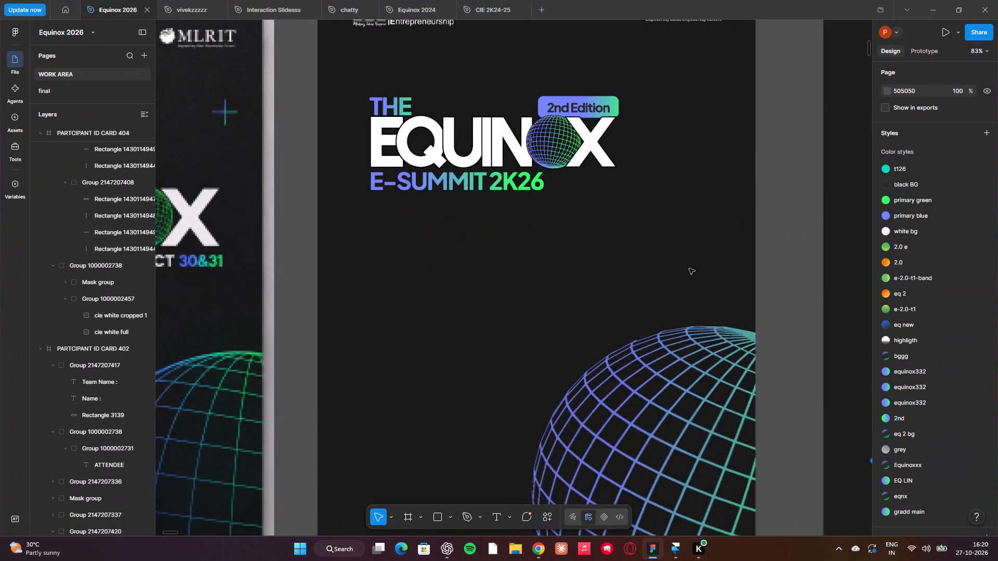
Move the EQUINOX title group on the new cover to X 78, Y 300, aligned with the left edge of the CIE header logo.
{"action": "scroll", "coordinate": [689, 269], "scroll_direction": "up", "scroll_amount": 1}
{"action": "left_click", "coordinate": [603, 217]}
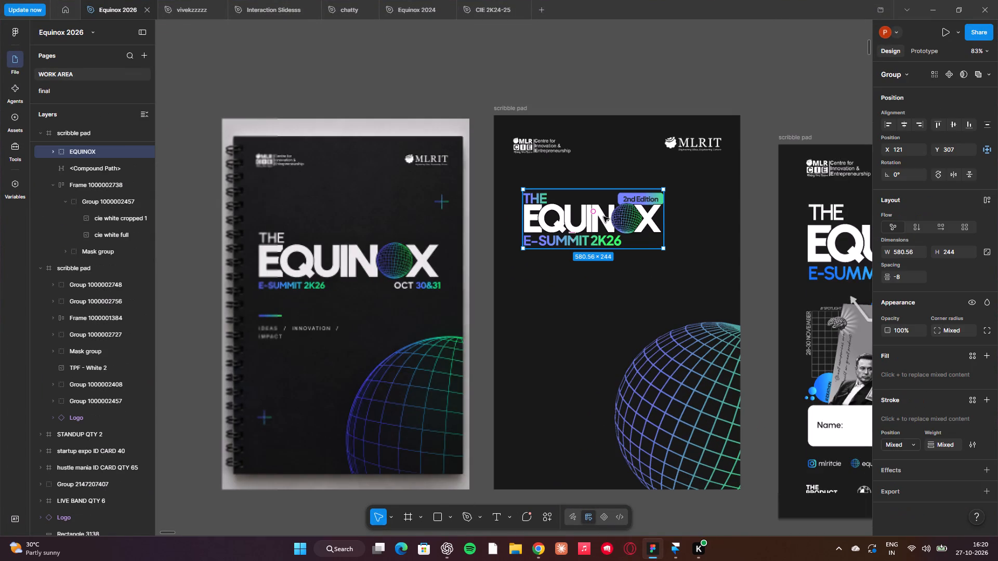
{"action": "left_click_drag", "start_coordinate": [576, 225], "coordinate": [556, 222]}
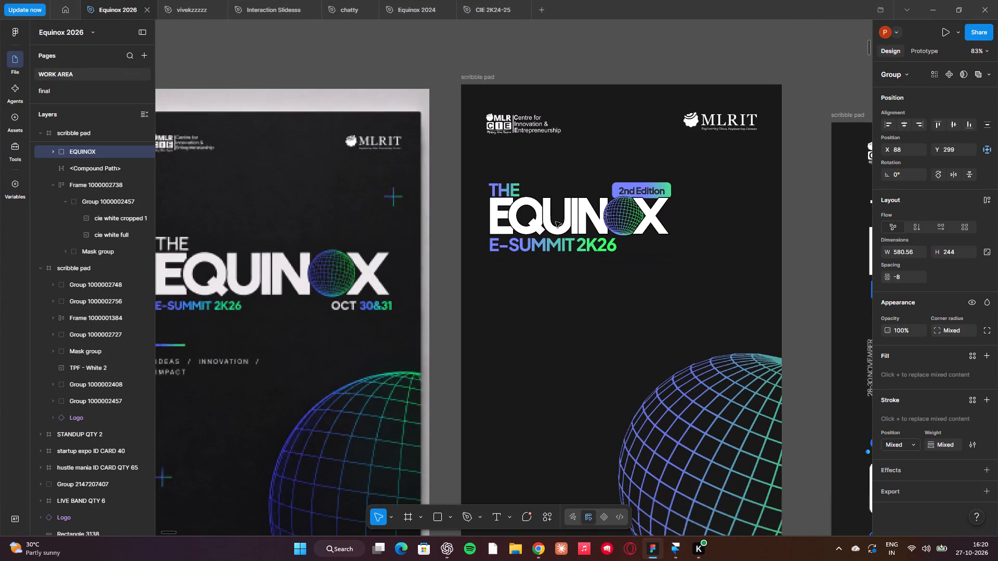
{"action": "left_click_drag", "start_coordinate": [556, 222], "coordinate": [564, 223]}
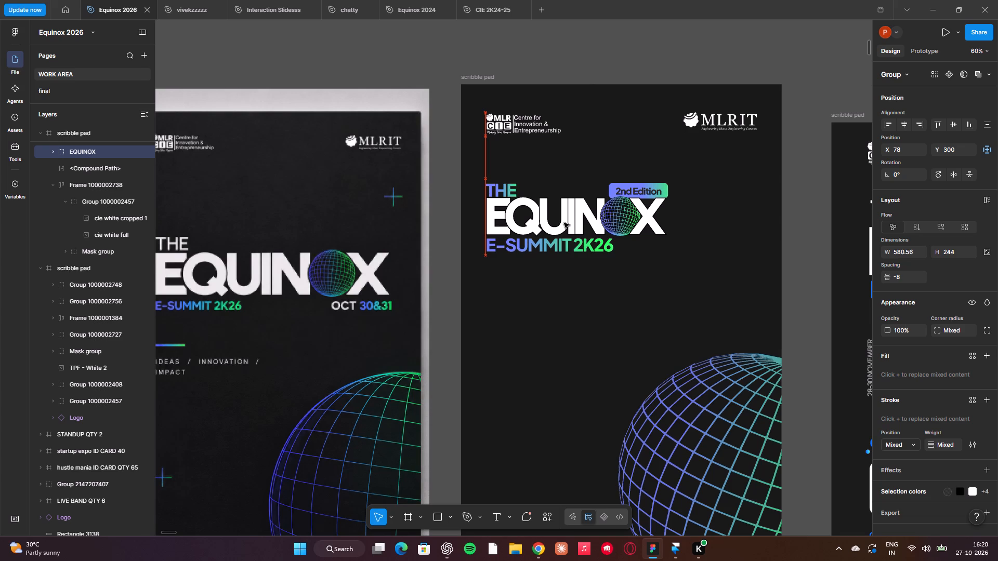
Scale up the EQUINOX title group proportionally from its top-left corner to just over 740 wide.
{"action": "key", "text": "k"}
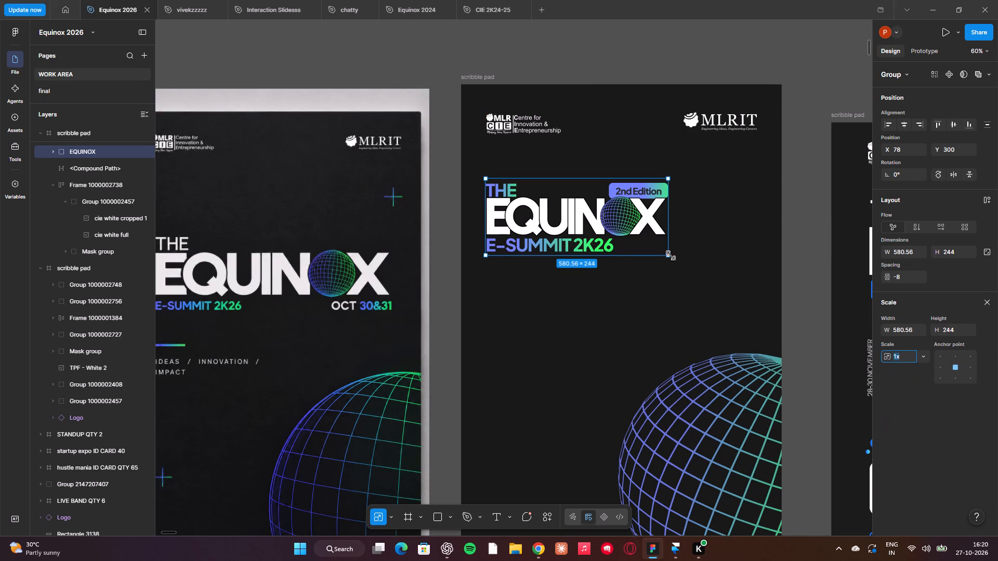
{"action": "left_click_drag", "start_coordinate": [671, 256], "coordinate": [687, 266]}
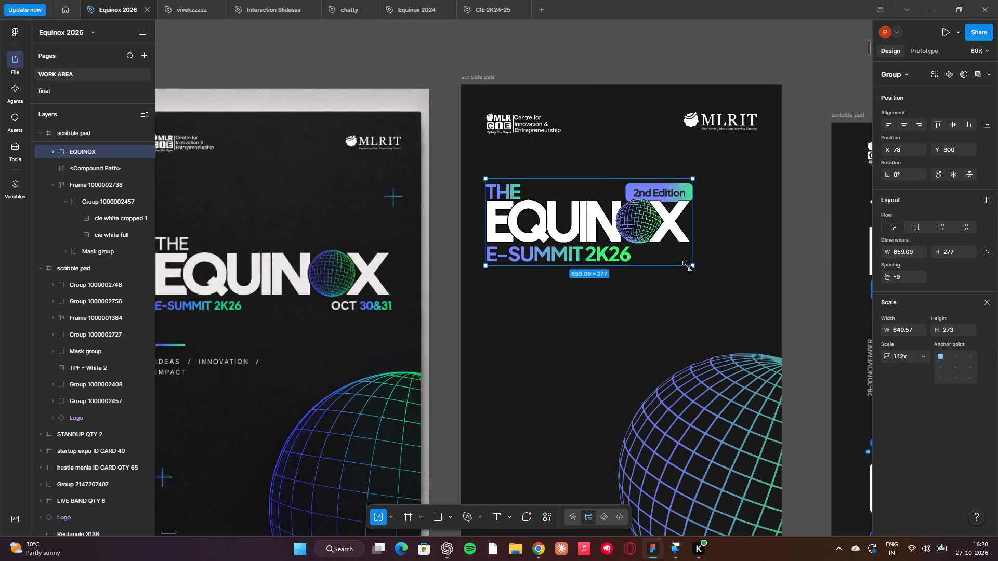
{"action": "left_click_drag", "start_coordinate": [687, 266], "coordinate": [688, 266]}
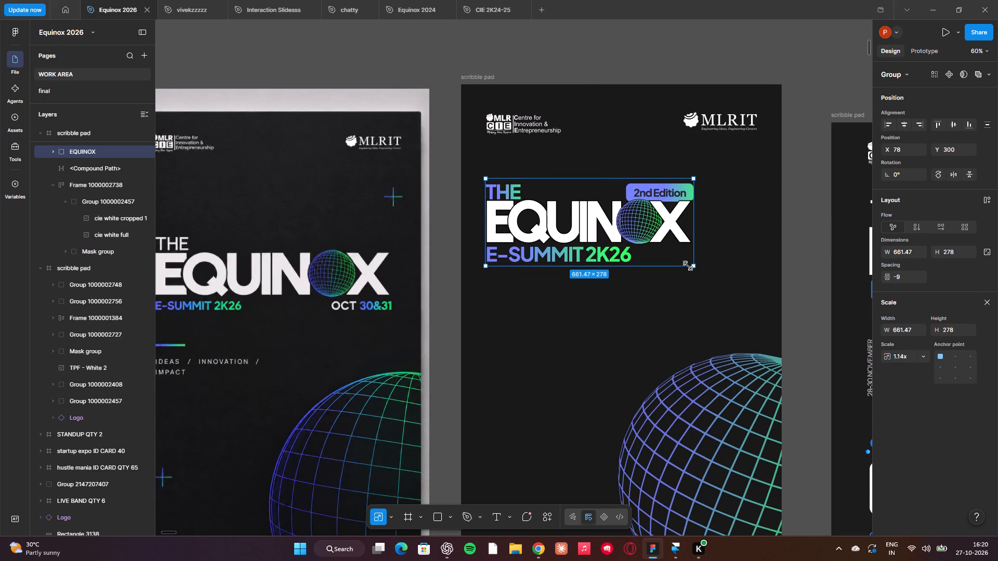
{"action": "left_click_drag", "start_coordinate": [688, 266], "coordinate": [693, 276]}
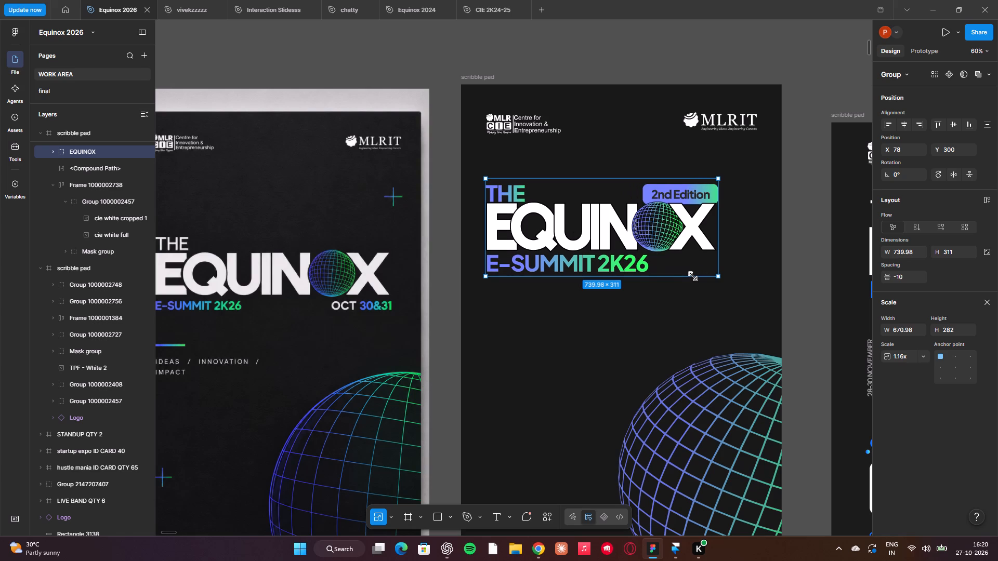
{"action": "left_click_drag", "start_coordinate": [693, 276], "coordinate": [693, 278]}
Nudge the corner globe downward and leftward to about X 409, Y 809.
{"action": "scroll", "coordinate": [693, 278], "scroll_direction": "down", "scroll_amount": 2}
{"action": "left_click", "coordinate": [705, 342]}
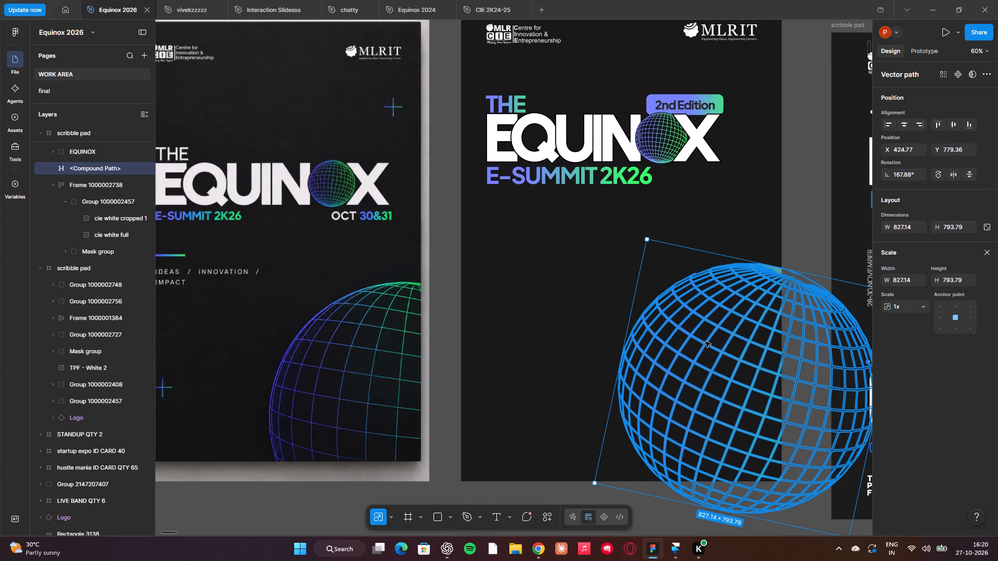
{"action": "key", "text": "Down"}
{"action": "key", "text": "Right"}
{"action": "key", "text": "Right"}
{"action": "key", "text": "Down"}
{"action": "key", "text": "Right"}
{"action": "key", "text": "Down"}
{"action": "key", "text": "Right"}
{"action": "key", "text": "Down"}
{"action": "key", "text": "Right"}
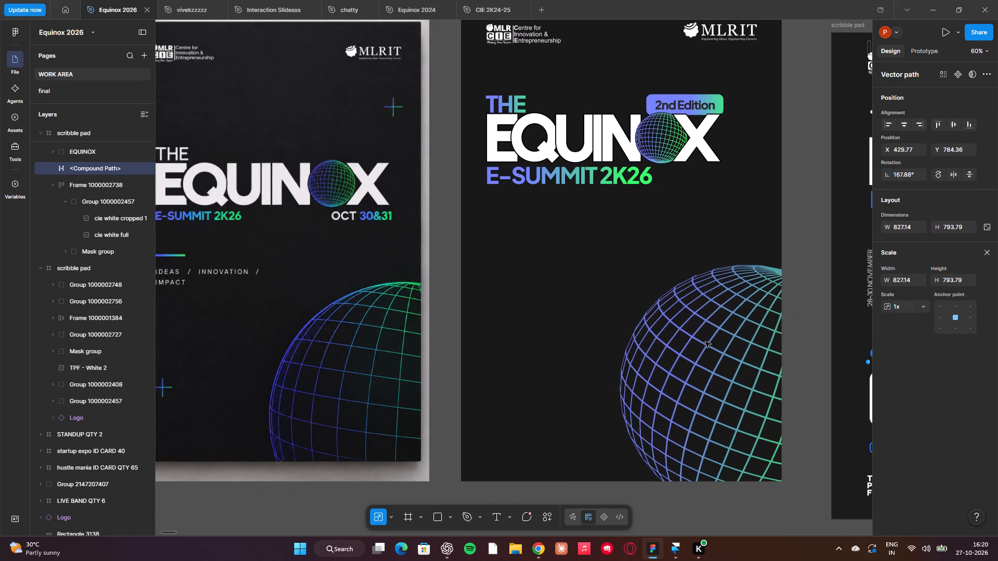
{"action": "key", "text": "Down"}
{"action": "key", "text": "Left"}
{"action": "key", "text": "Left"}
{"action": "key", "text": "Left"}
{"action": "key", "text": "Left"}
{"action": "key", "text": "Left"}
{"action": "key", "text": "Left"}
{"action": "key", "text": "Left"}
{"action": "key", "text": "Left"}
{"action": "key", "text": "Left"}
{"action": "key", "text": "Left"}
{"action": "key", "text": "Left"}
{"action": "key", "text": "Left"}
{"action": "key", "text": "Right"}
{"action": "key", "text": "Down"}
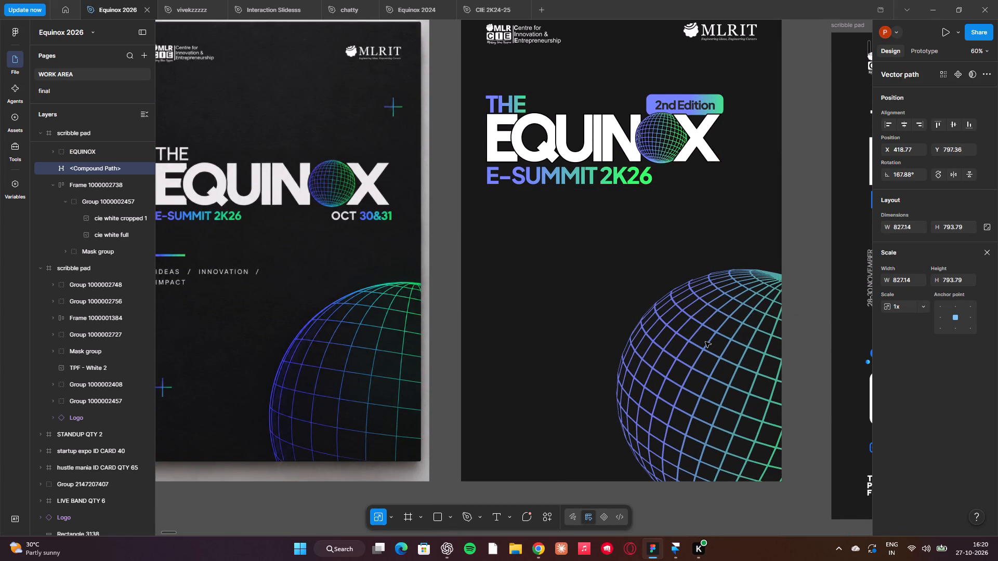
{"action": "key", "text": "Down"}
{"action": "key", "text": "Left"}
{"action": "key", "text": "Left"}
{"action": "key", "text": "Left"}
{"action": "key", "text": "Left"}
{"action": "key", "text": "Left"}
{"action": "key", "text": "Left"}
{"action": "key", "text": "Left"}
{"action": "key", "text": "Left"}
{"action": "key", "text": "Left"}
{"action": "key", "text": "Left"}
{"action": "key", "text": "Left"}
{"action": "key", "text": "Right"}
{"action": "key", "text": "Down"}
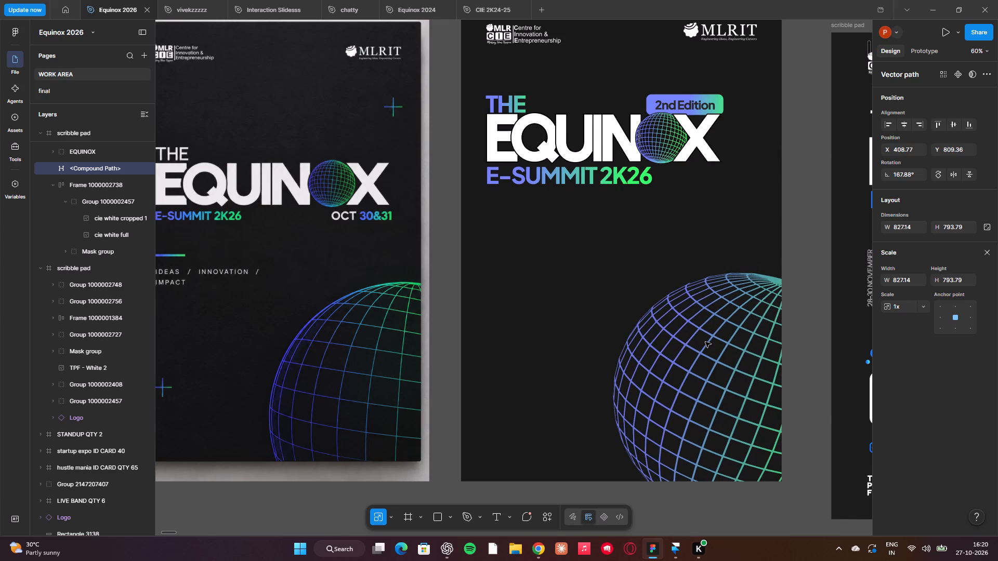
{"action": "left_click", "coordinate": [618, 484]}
Move the white Name box from the 2K24 scribble pad onto the new cover below the title, at X 83, Y 690.
{"action": "scroll", "coordinate": [618, 484], "scroll_direction": "left", "scroll_amount": 2}
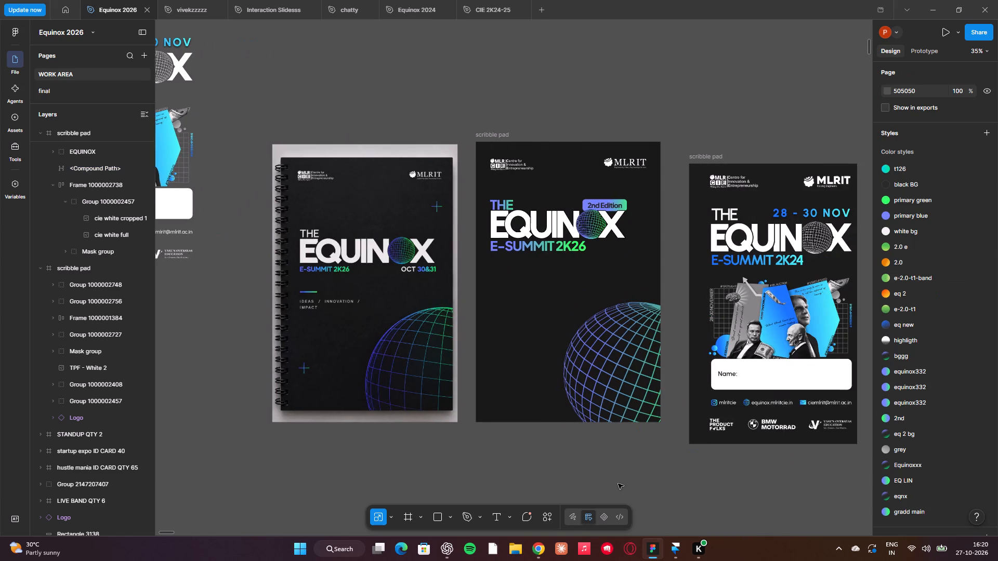
{"action": "left_click_drag", "start_coordinate": [733, 380], "coordinate": [691, 376]}
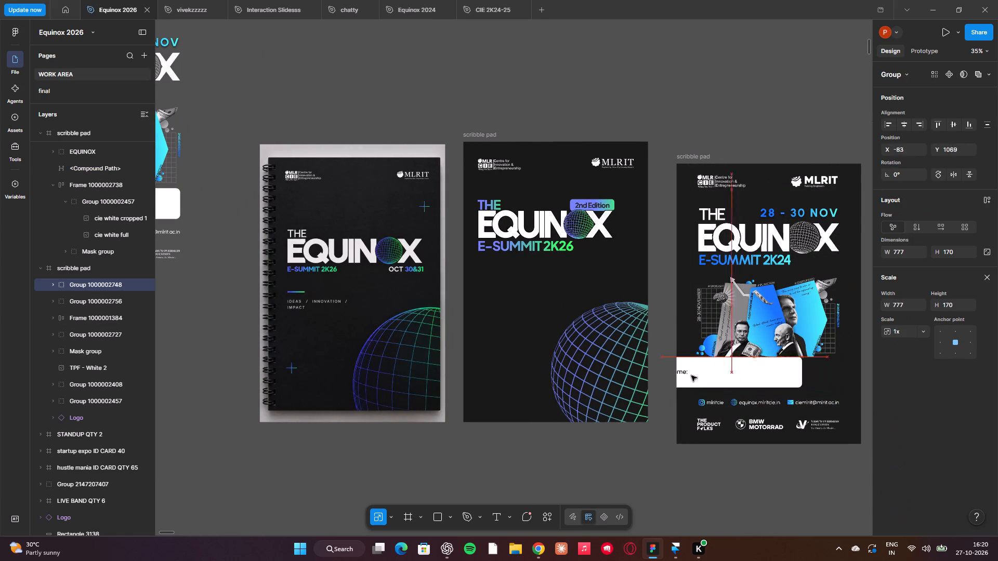
{"action": "left_click_drag", "start_coordinate": [691, 376], "coordinate": [517, 289]}
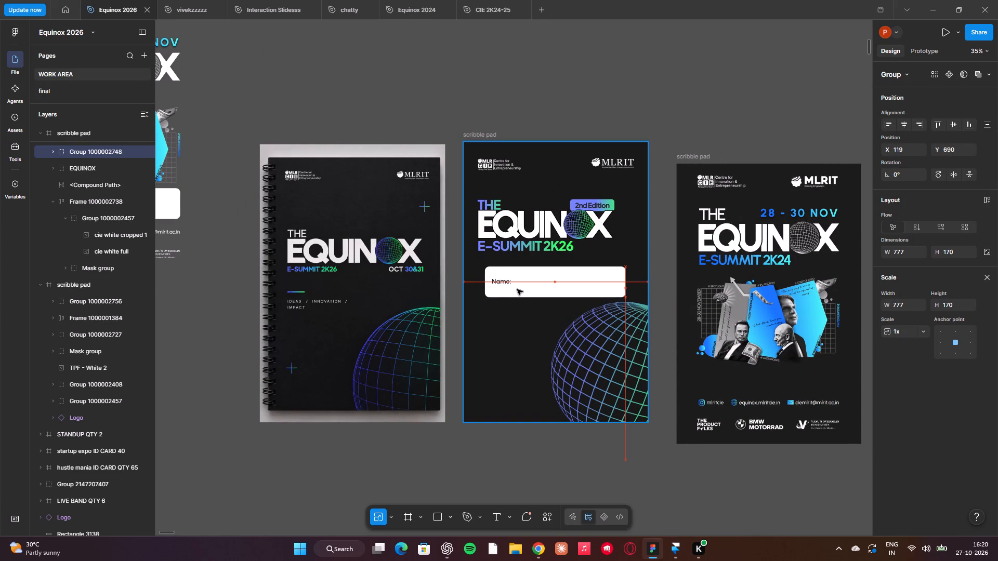
{"action": "left_click_drag", "start_coordinate": [517, 289], "coordinate": [515, 290]}
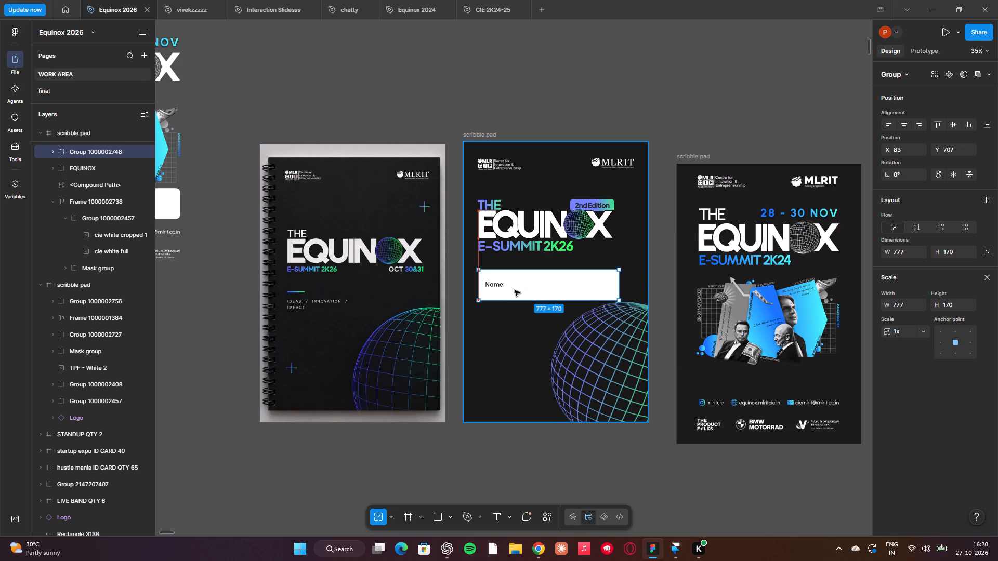
{"action": "left_click_drag", "start_coordinate": [515, 290], "coordinate": [514, 288]}
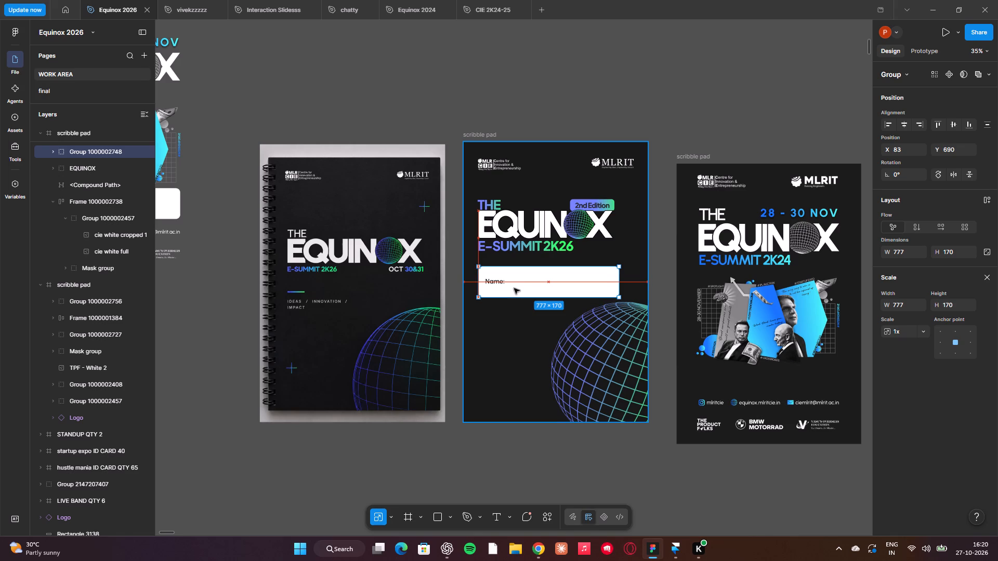
{"action": "left_click_drag", "start_coordinate": [514, 288], "coordinate": [513, 290]}
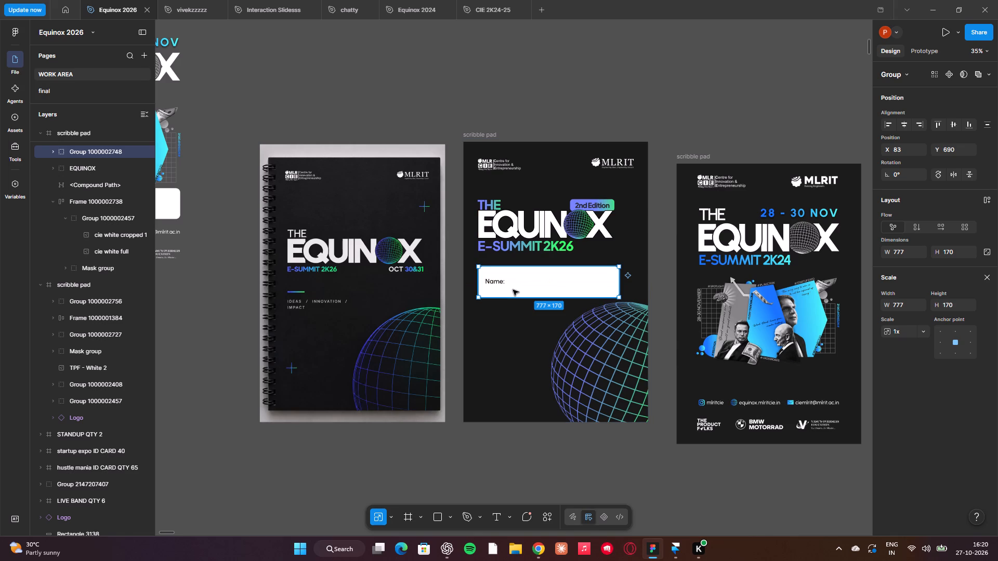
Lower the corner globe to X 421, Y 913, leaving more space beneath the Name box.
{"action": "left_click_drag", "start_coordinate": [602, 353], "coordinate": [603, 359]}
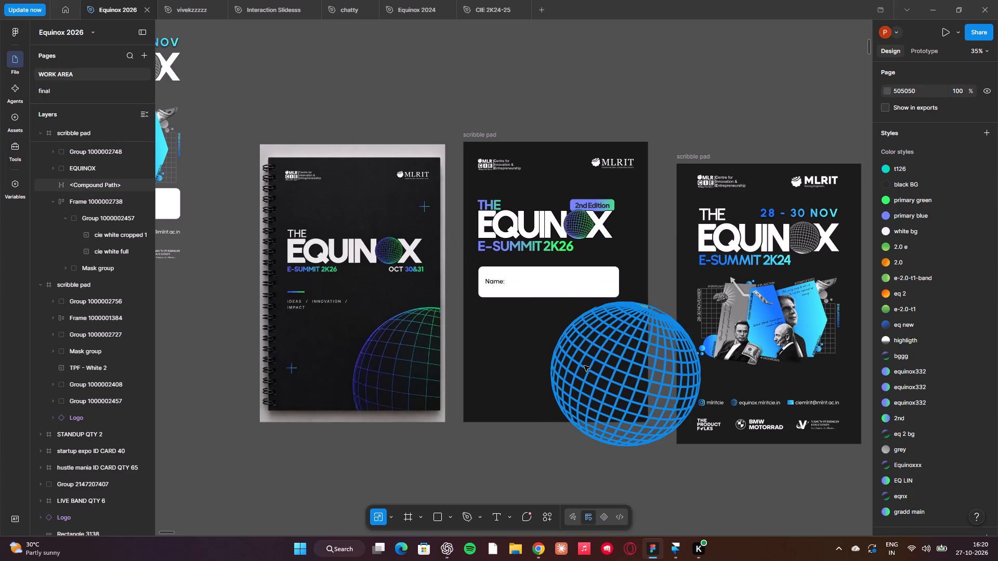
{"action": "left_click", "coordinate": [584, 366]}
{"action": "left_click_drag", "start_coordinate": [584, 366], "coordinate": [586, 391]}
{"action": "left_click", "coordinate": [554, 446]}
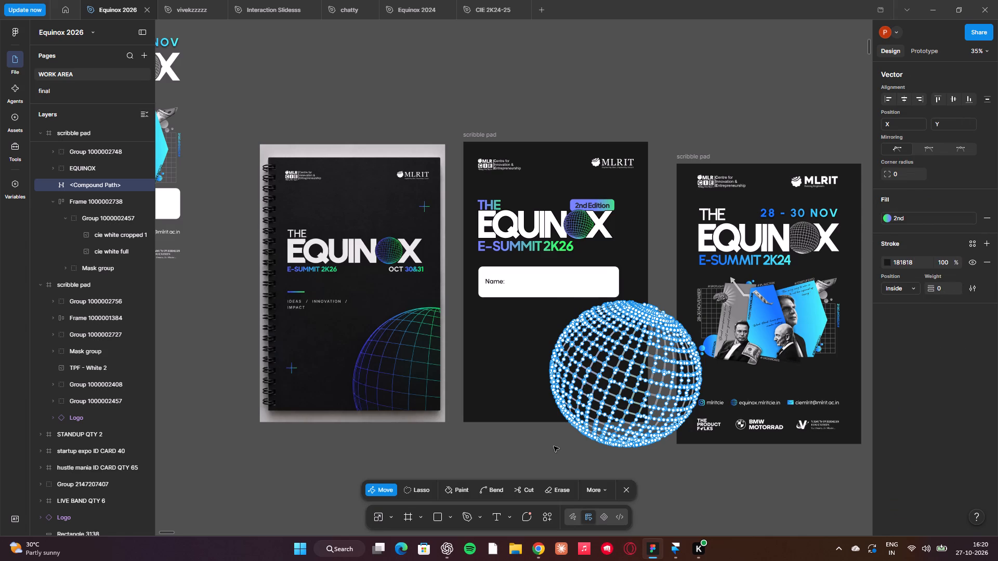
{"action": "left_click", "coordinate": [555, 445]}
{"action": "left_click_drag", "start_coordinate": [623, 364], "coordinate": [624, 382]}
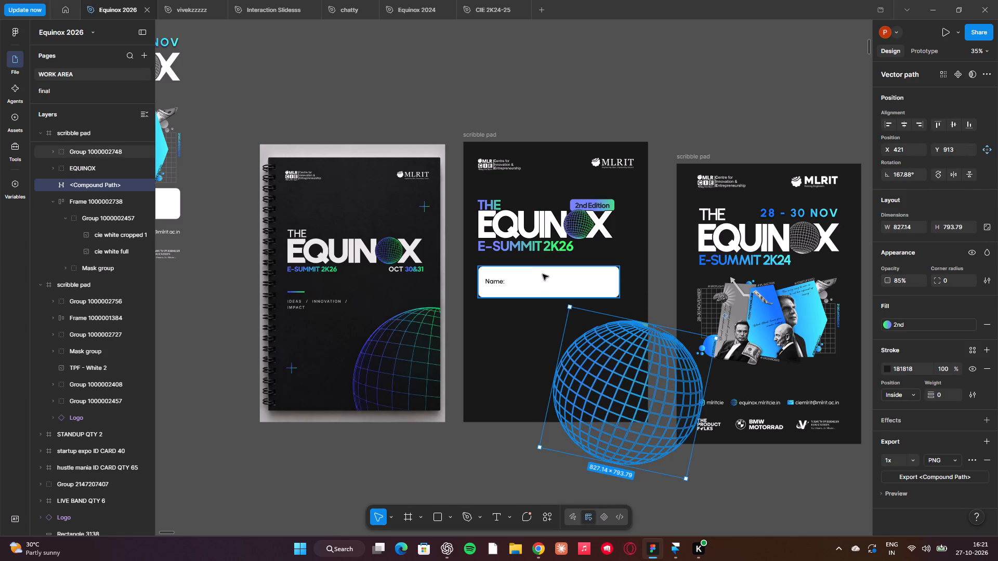
Reposition the Name box to X 78, Y 775, aligned with the left edge of the EQUINOX title.
{"action": "left_click_drag", "start_coordinate": [540, 270], "coordinate": [545, 277]}
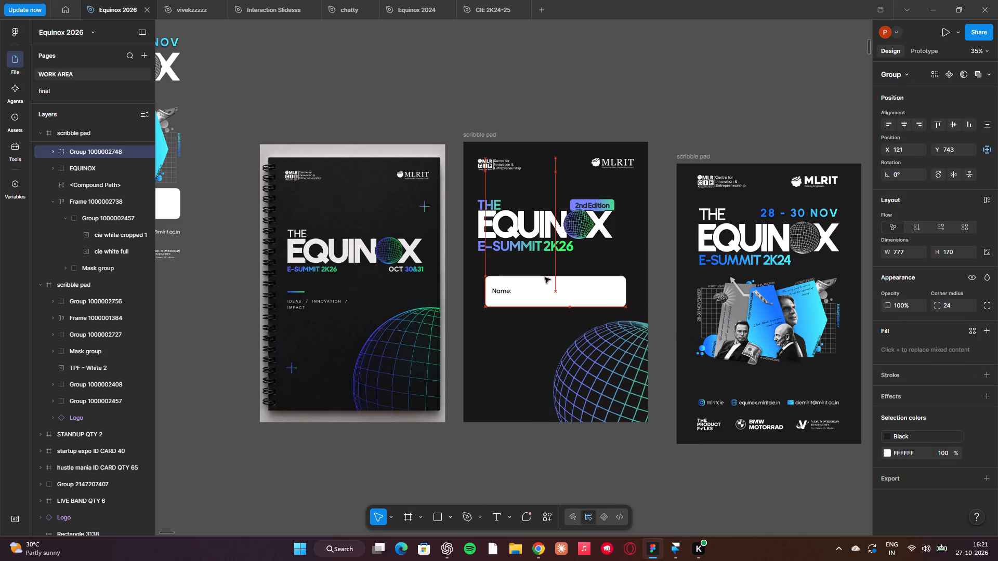
{"action": "left_click_drag", "start_coordinate": [545, 277], "coordinate": [541, 277]}
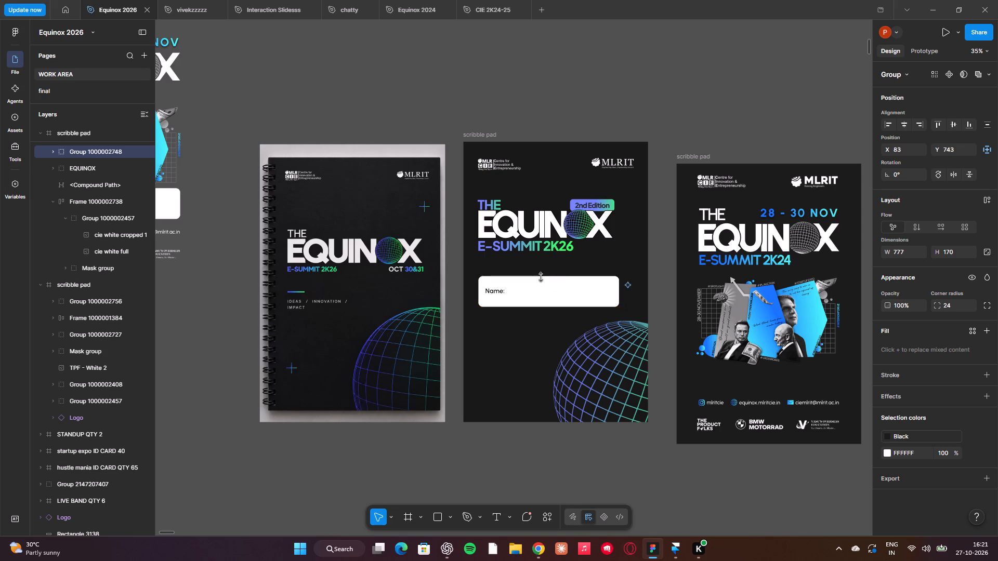
{"action": "left_click", "coordinate": [904, 124]}
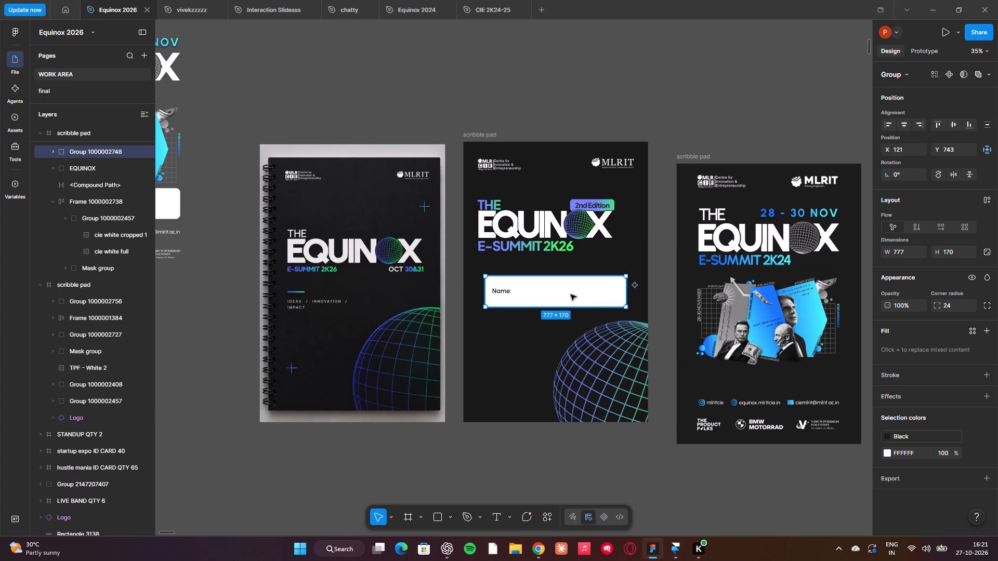
{"action": "left_click_drag", "start_coordinate": [571, 294], "coordinate": [561, 298]}
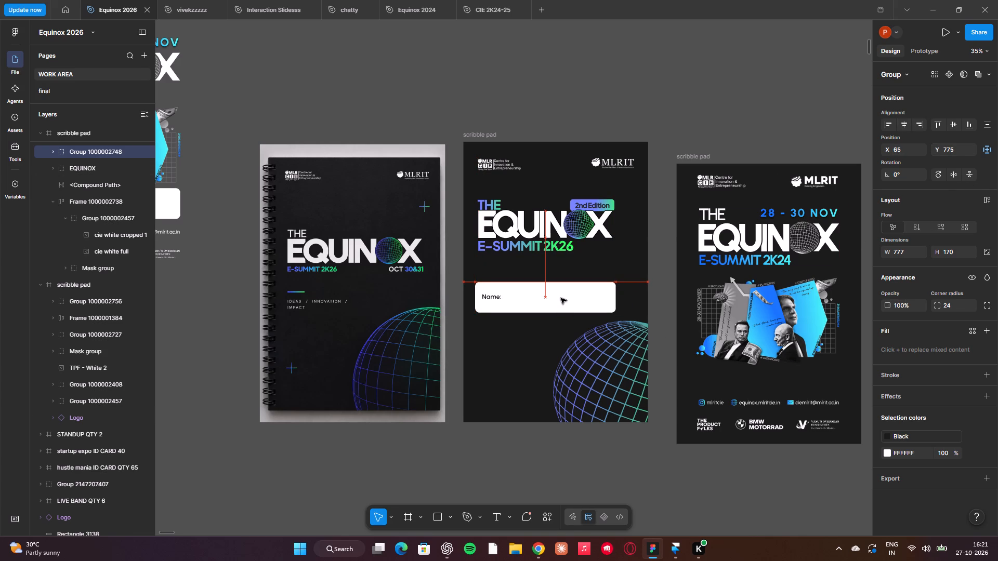
{"action": "left_click_drag", "start_coordinate": [561, 298], "coordinate": [562, 298]}
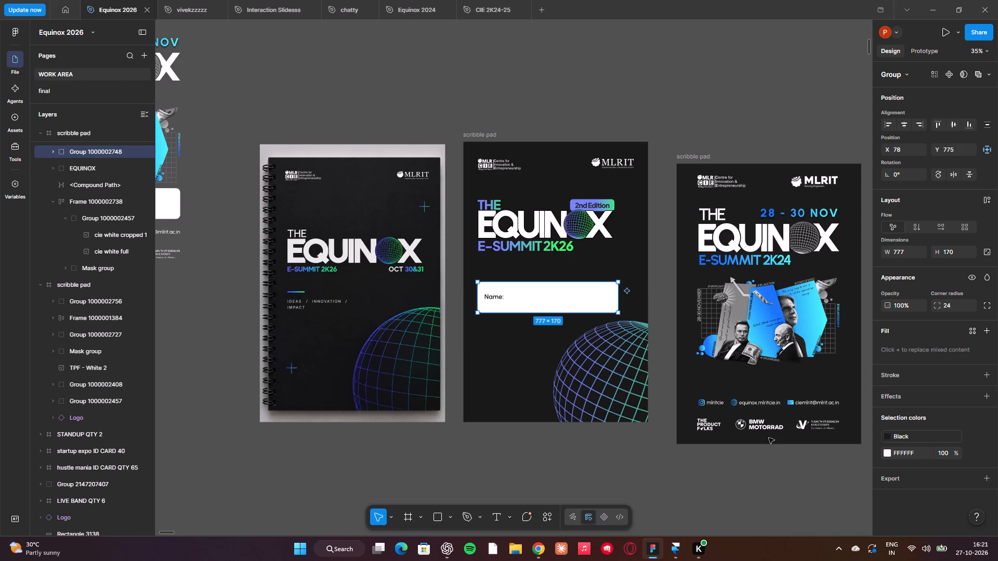
Move the social and contact details row from the 2K24 scribble pad to X 78, Y 972 on the new cover, just under the Name box.
{"action": "left_click_drag", "start_coordinate": [772, 403], "coordinate": [560, 388]}
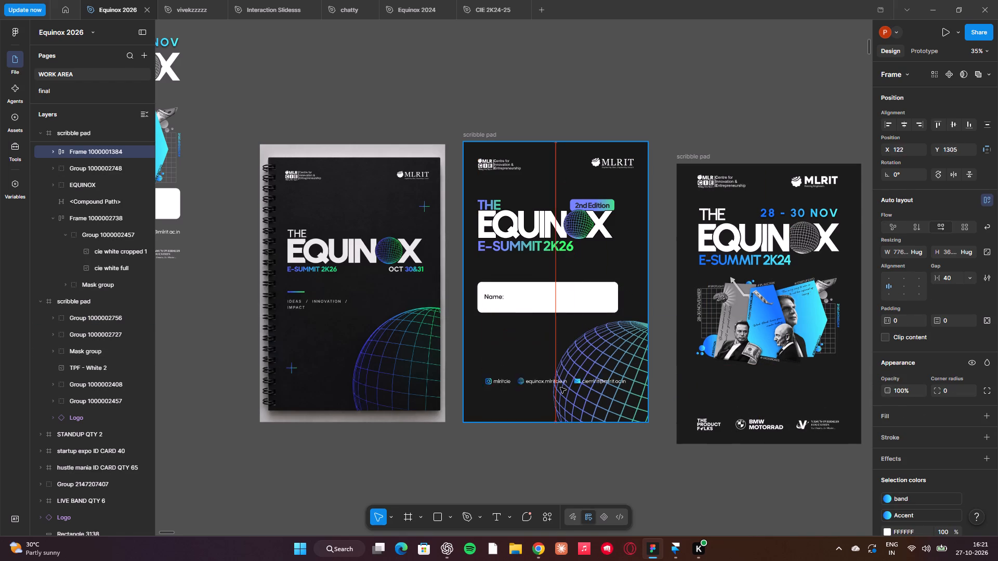
{"action": "left_click_drag", "start_coordinate": [560, 388], "coordinate": [547, 367]}
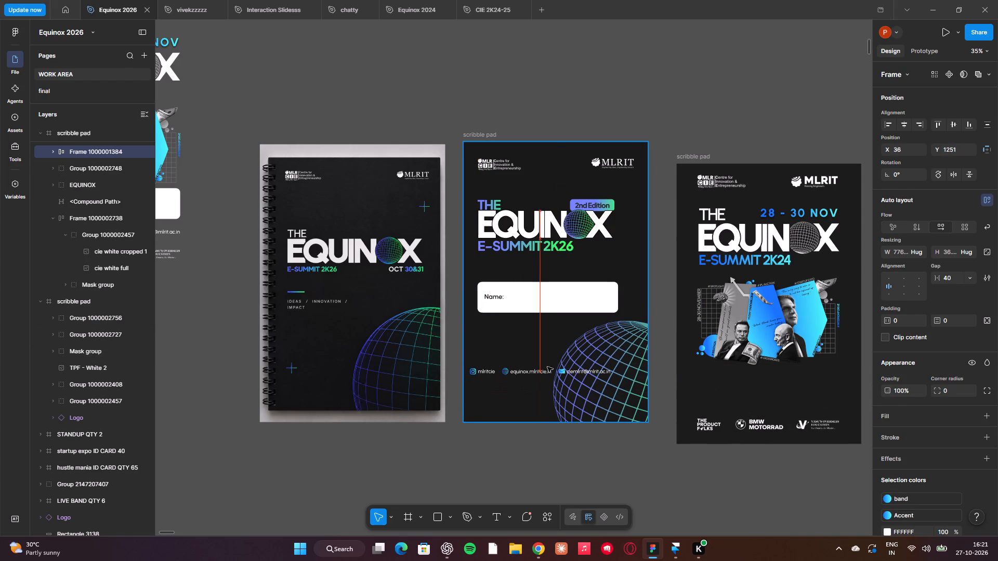
{"action": "left_click_drag", "start_coordinate": [547, 367], "coordinate": [562, 320]}
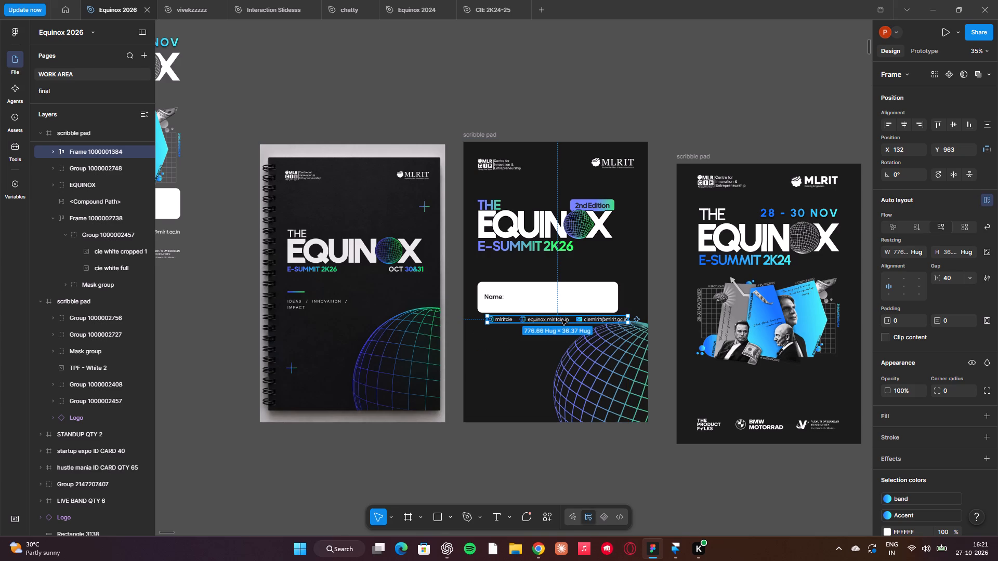
{"action": "left_click_drag", "start_coordinate": [544, 315], "coordinate": [531, 317]}
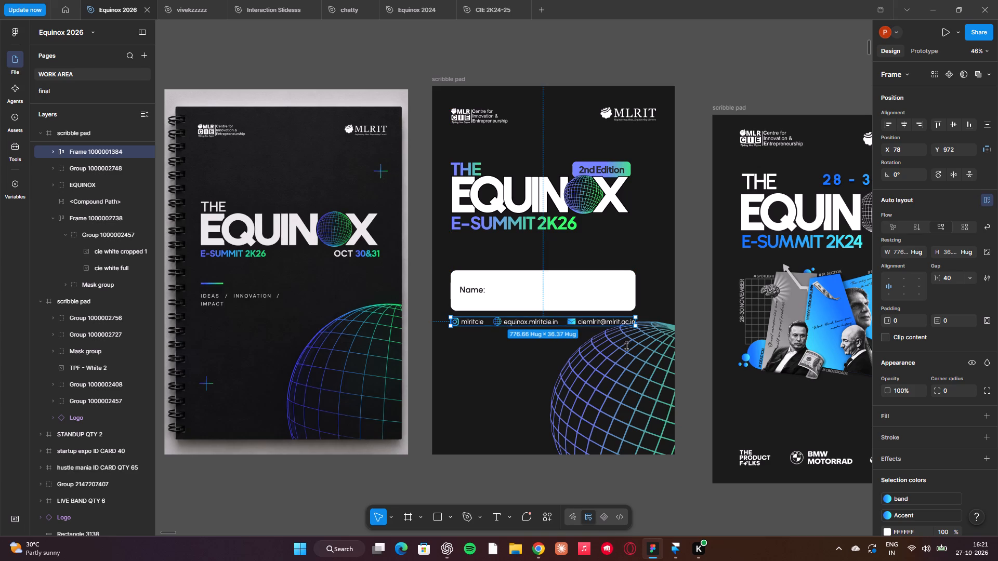
Move the corner globe down to X 404, Y 990, clear of the contact details row.
{"action": "left_click", "coordinate": [628, 355]}
{"action": "left_click_drag", "start_coordinate": [628, 355], "coordinate": [626, 372]}
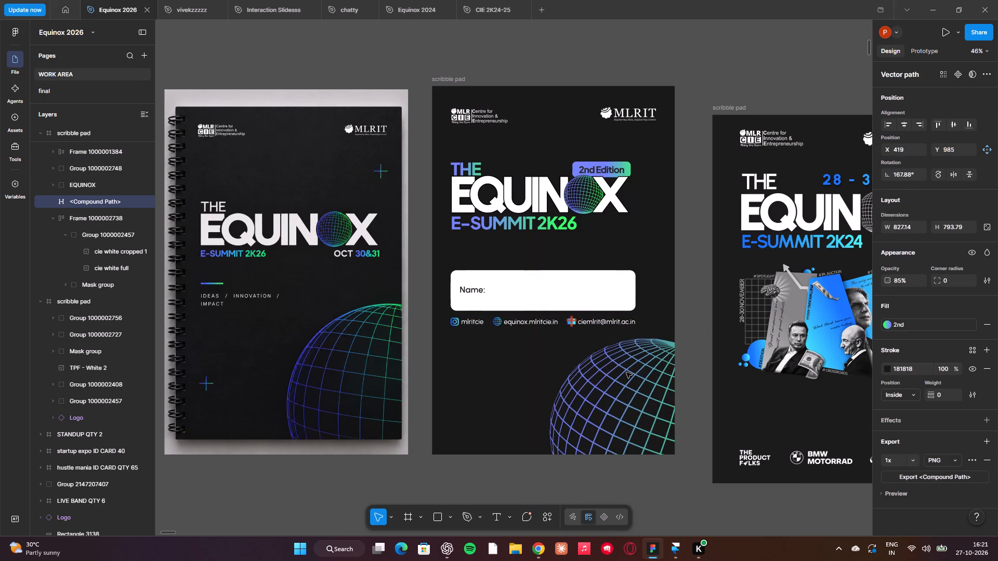
{"action": "left_click_drag", "start_coordinate": [626, 372], "coordinate": [624, 373]}
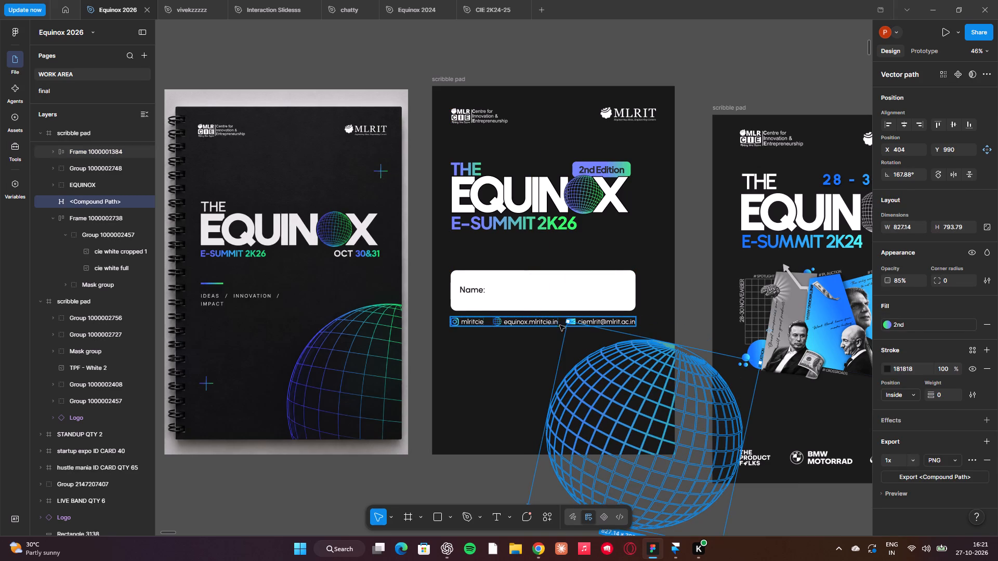
Center the Name box horizontally on the new scribble pad cover.
{"action": "left_click", "coordinate": [540, 308]}
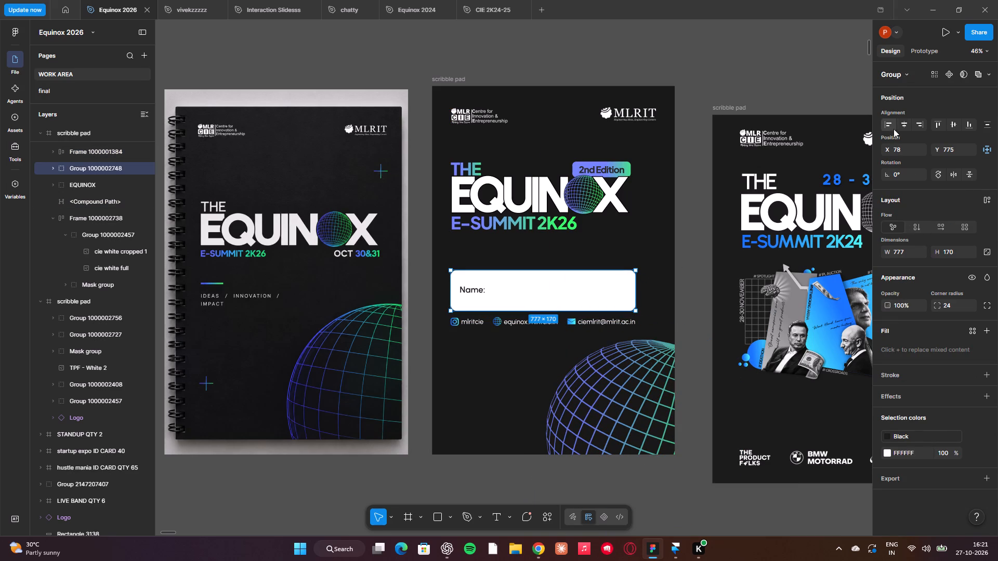
{"action": "left_click", "coordinate": [904, 125]}
Center the contact details row horizontally on the cover, and nudge it to X 125, Y 969 beneath the Name box.
{"action": "left_click", "coordinate": [615, 324]}
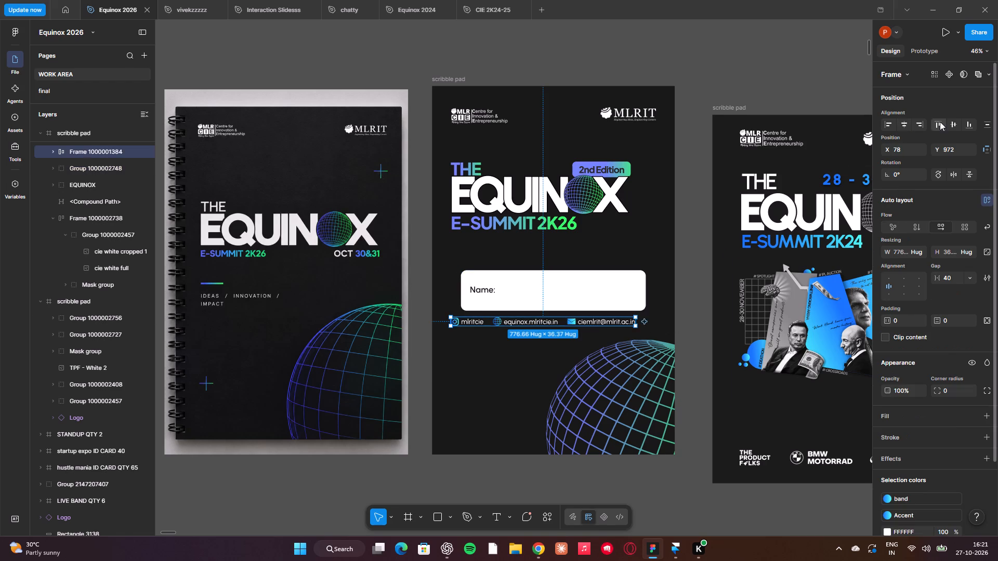
{"action": "left_click", "coordinate": [905, 128]}
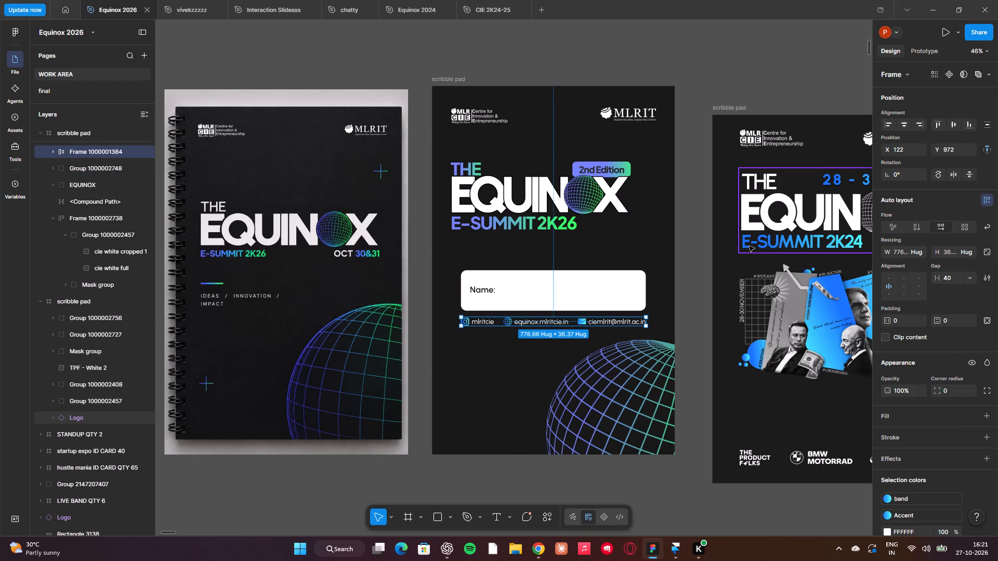
{"action": "key", "text": "Up"}
{"action": "key", "text": "Up"}
{"action": "key", "text": "Right"}
{"action": "key", "text": "Right"}
{"action": "key", "text": "Right"}
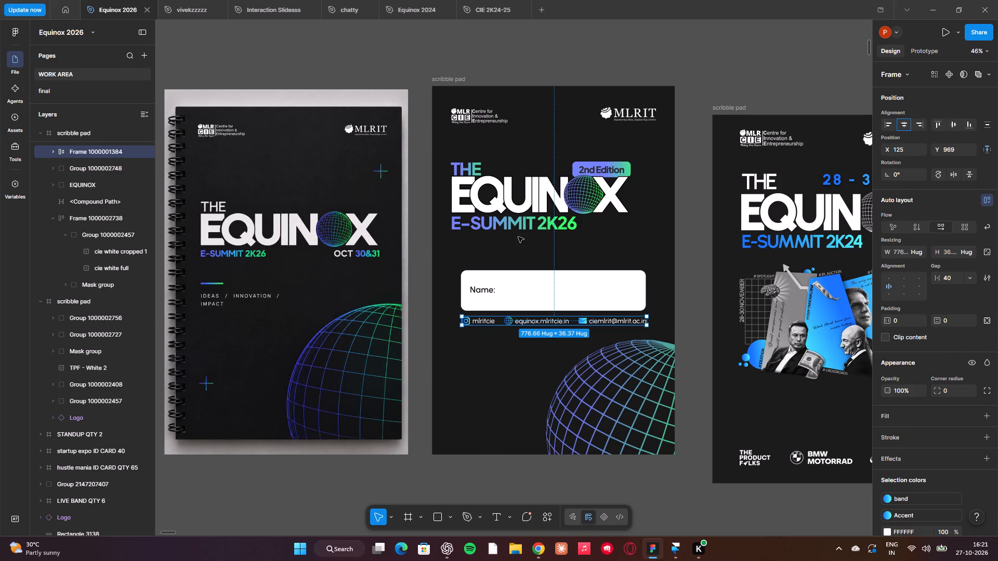
Center the EQUINOX title group horizontally on the new cover.
{"action": "left_click", "coordinate": [484, 221]}
{"action": "left_click", "coordinate": [901, 126]}
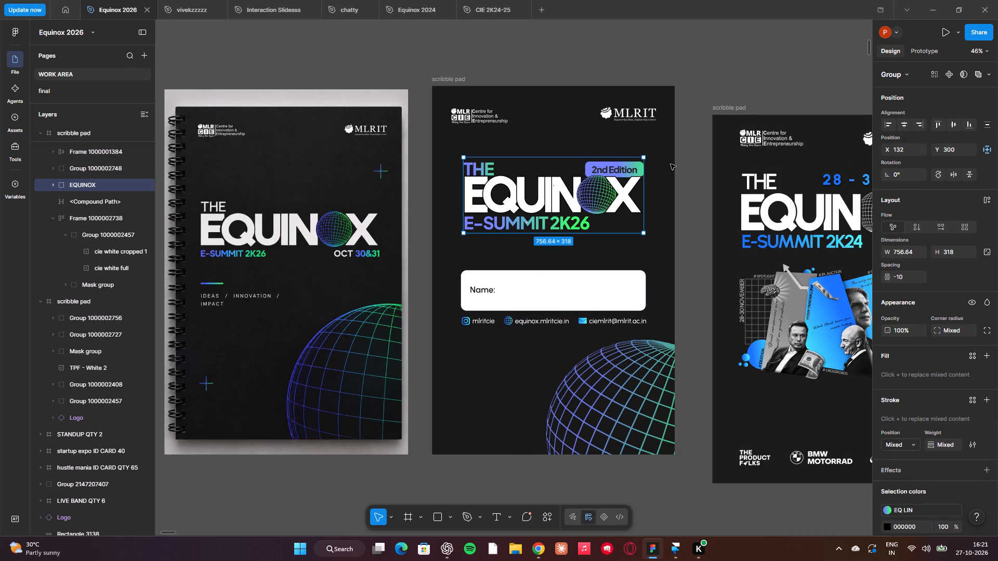
{"action": "left_click", "coordinate": [703, 166]}
Duplicate the "28 - 30 NOV" date from the 2K24 scribble pad and place the copy at X 35, Y 1465 on the new cover.
{"action": "scroll", "coordinate": [703, 166], "scroll_direction": "down", "scroll_amount": 1}
{"action": "scroll", "coordinate": [703, 166], "scroll_direction": "left", "scroll_amount": 3}
{"action": "scroll", "coordinate": [703, 166], "scroll_direction": "right", "scroll_amount": 1}
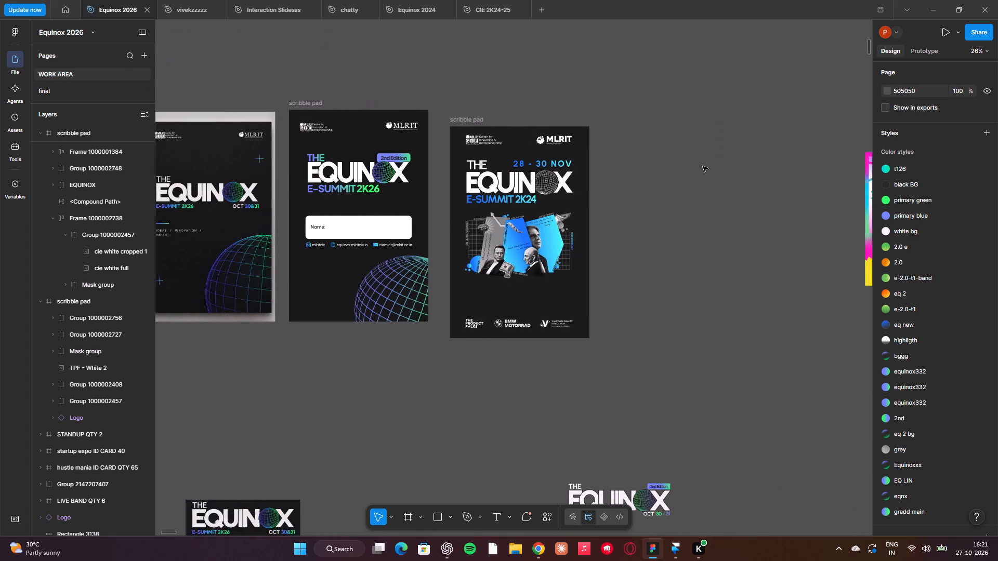
{"action": "scroll", "coordinate": [703, 166], "scroll_direction": "right", "scroll_amount": 1}
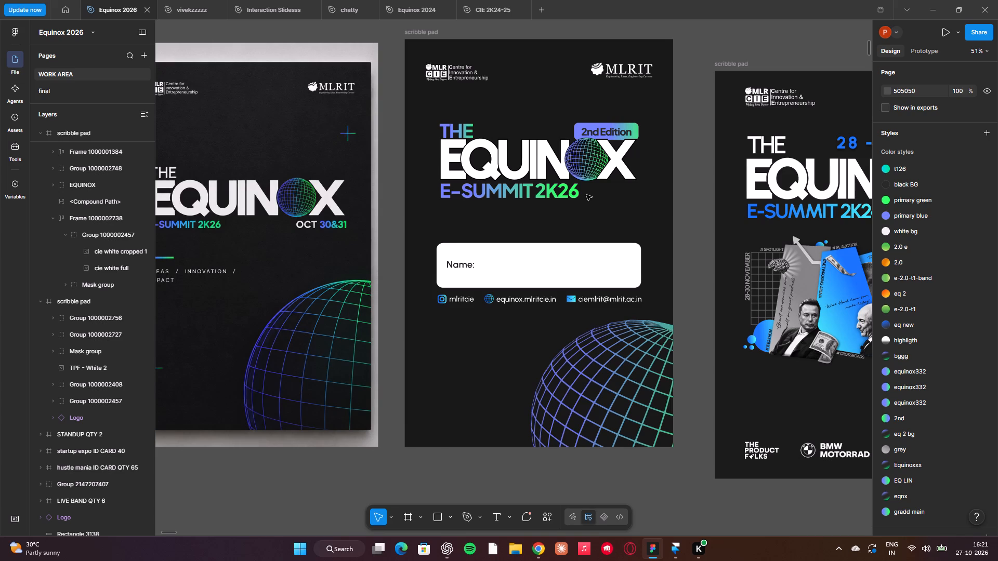
{"action": "scroll", "coordinate": [639, 265], "scroll_direction": "left", "scroll_amount": 1}
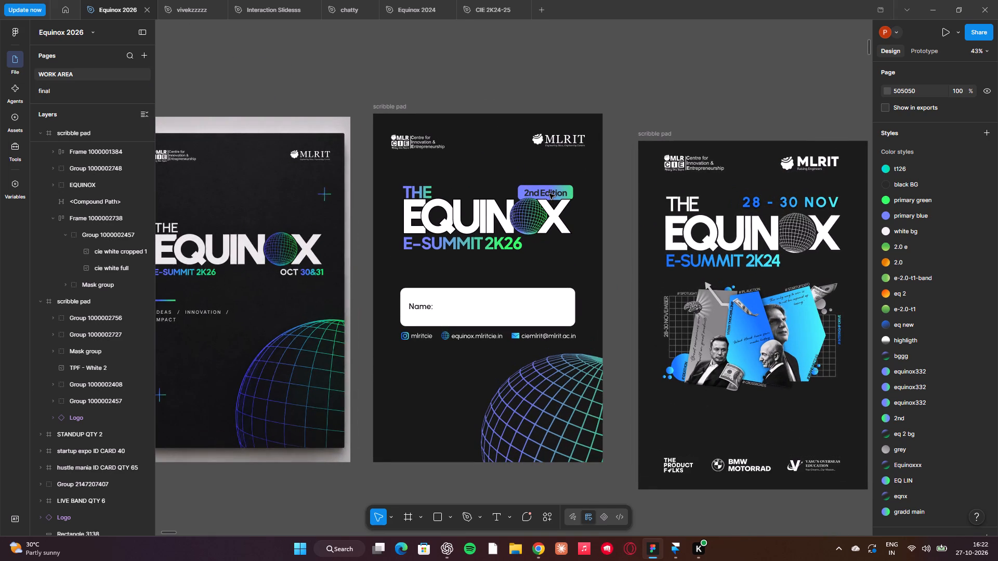
{"action": "double_click", "coordinate": [767, 205]}
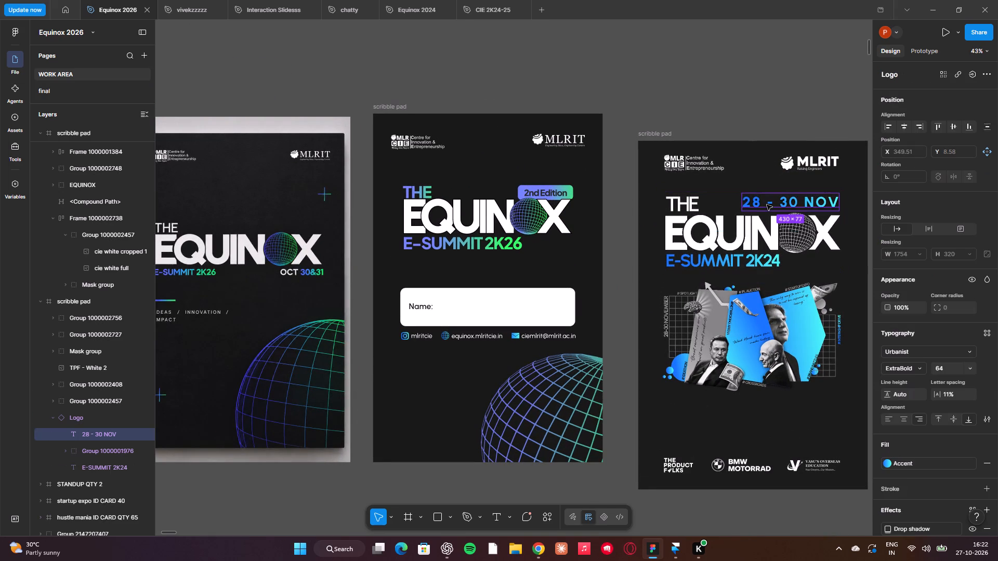
{"action": "key", "text": "ctrl+d"}
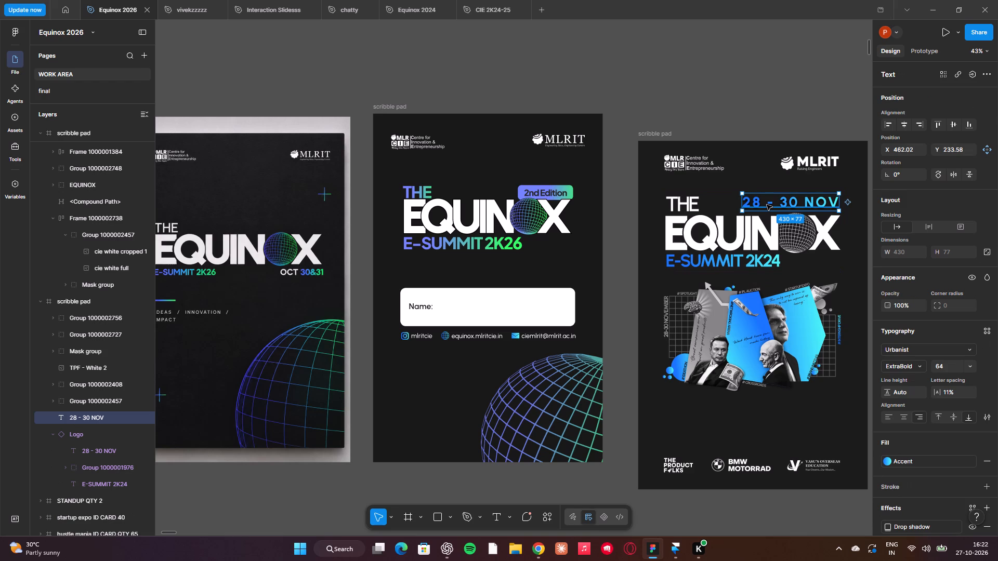
{"action": "left_click_drag", "start_coordinate": [767, 205], "coordinate": [657, 236]}
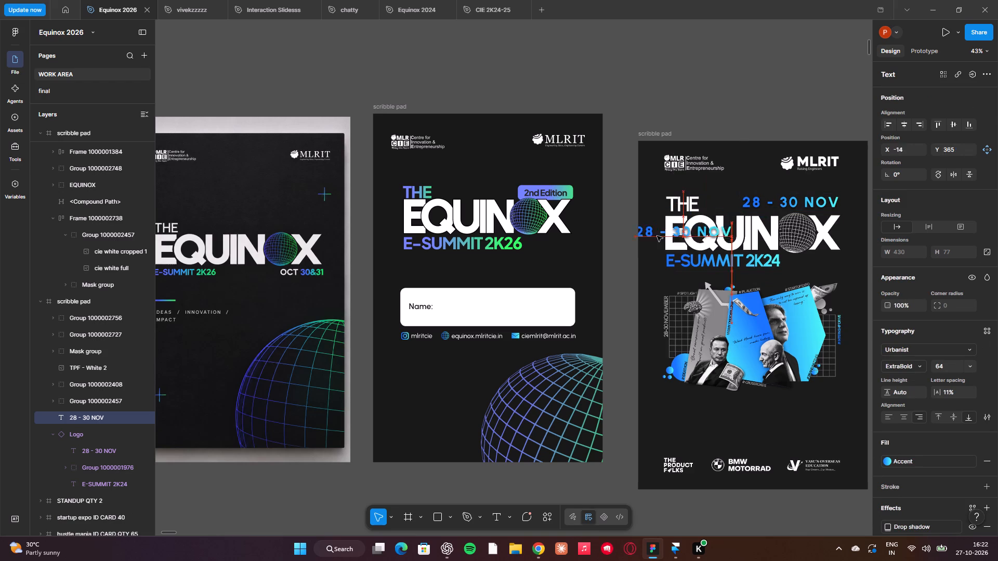
{"action": "left_click_drag", "start_coordinate": [657, 236], "coordinate": [405, 441]}
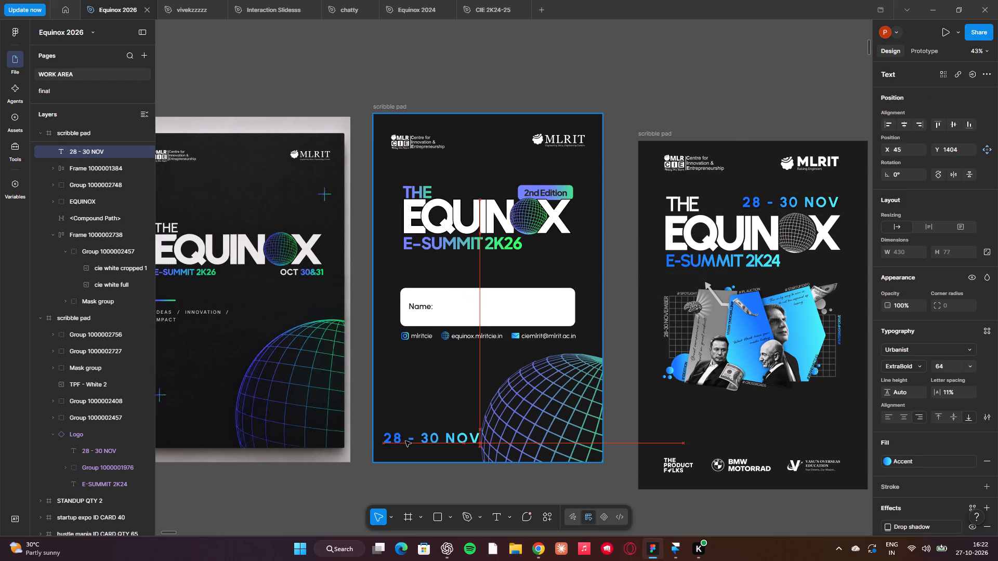
{"action": "left_click_drag", "start_coordinate": [405, 441], "coordinate": [406, 452]}
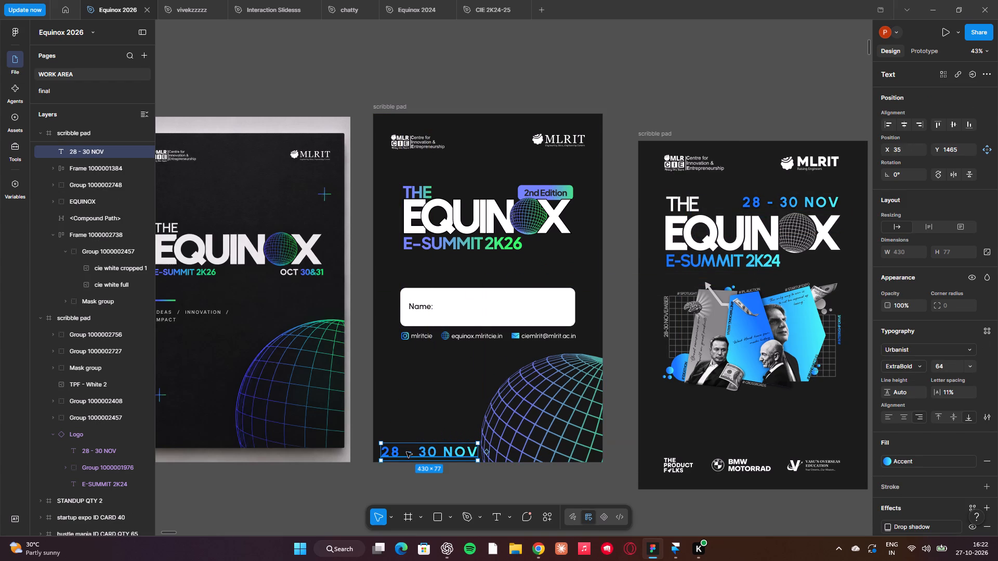
Scale the copied date text down proportionally to 374 × 67.
{"action": "key", "text": "k"}
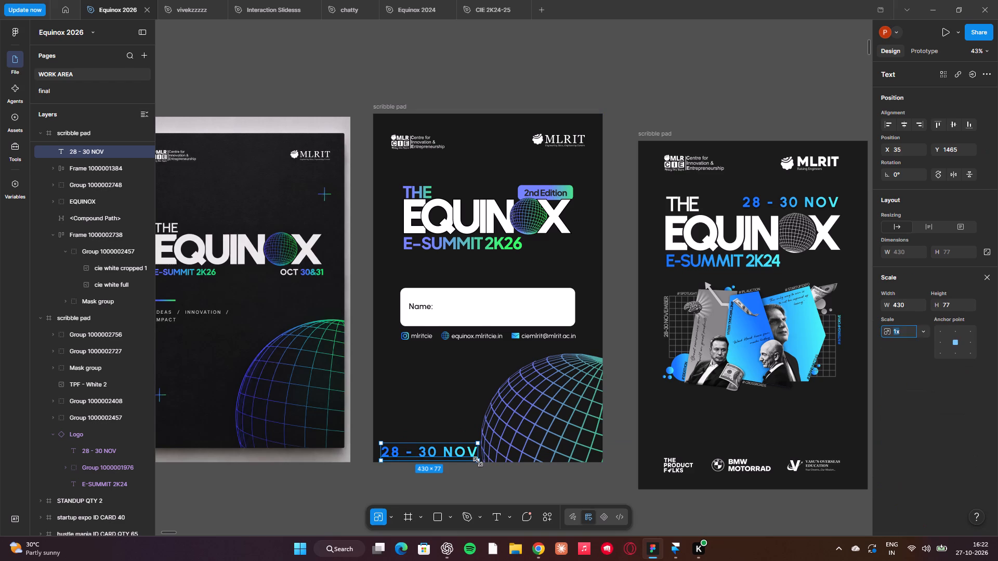
{"action": "left_click_drag", "start_coordinate": [478, 462], "coordinate": [450, 458]}
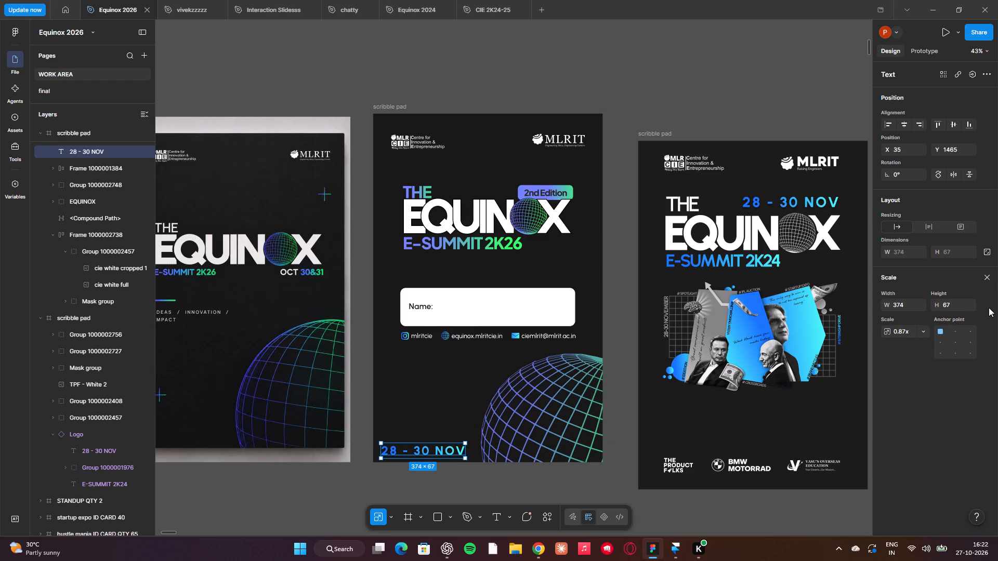
{"action": "left_click", "coordinate": [990, 268]}
{"action": "left_click", "coordinate": [989, 277]}
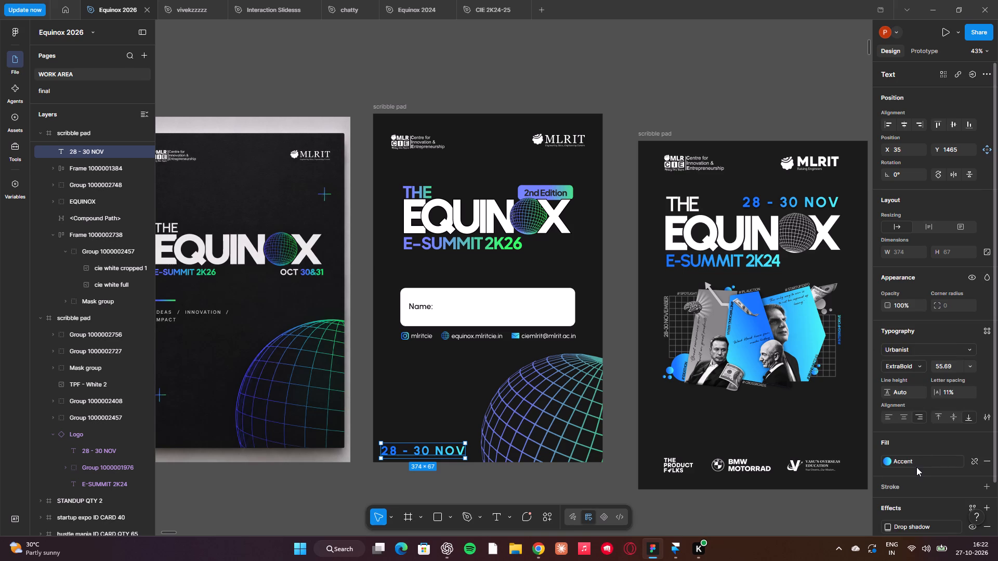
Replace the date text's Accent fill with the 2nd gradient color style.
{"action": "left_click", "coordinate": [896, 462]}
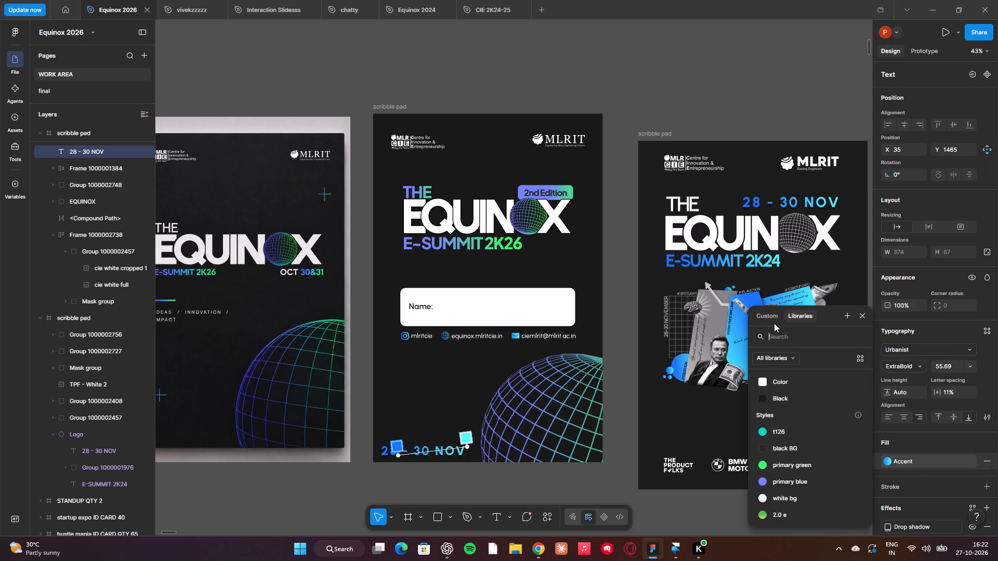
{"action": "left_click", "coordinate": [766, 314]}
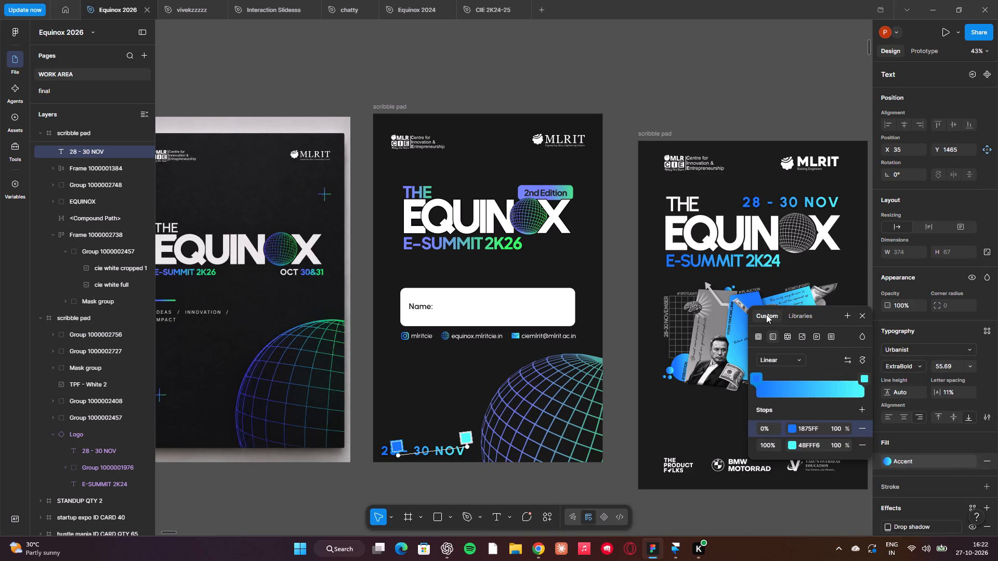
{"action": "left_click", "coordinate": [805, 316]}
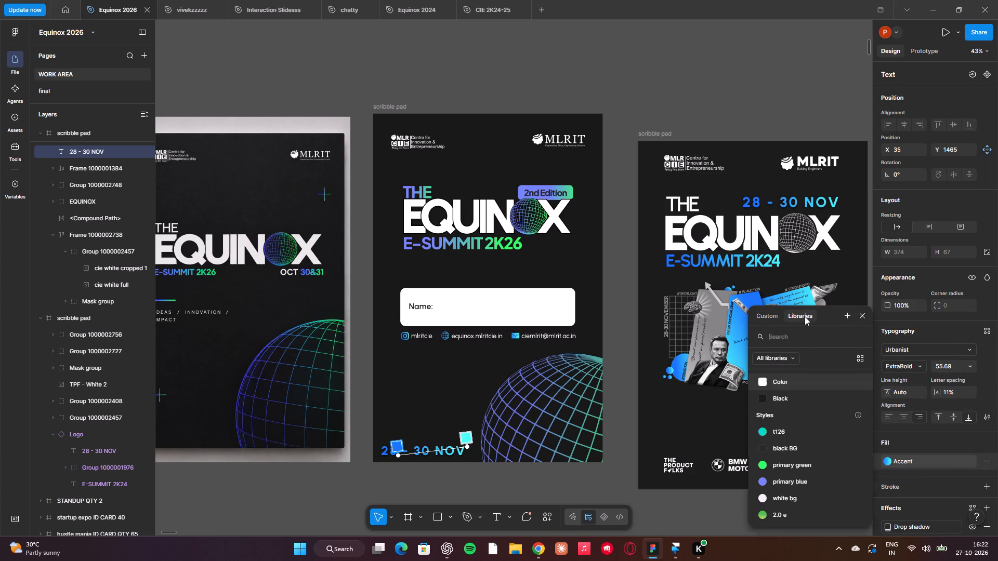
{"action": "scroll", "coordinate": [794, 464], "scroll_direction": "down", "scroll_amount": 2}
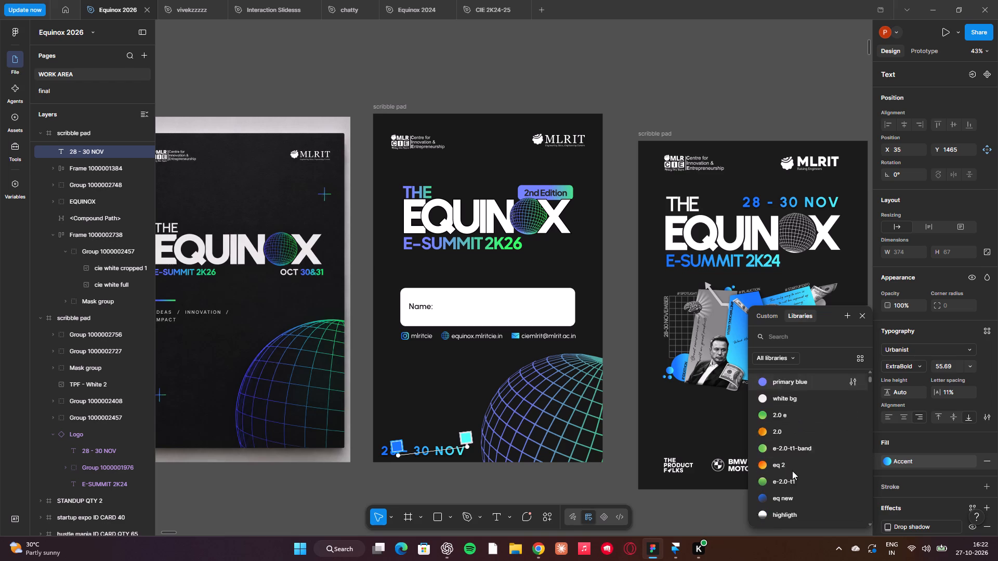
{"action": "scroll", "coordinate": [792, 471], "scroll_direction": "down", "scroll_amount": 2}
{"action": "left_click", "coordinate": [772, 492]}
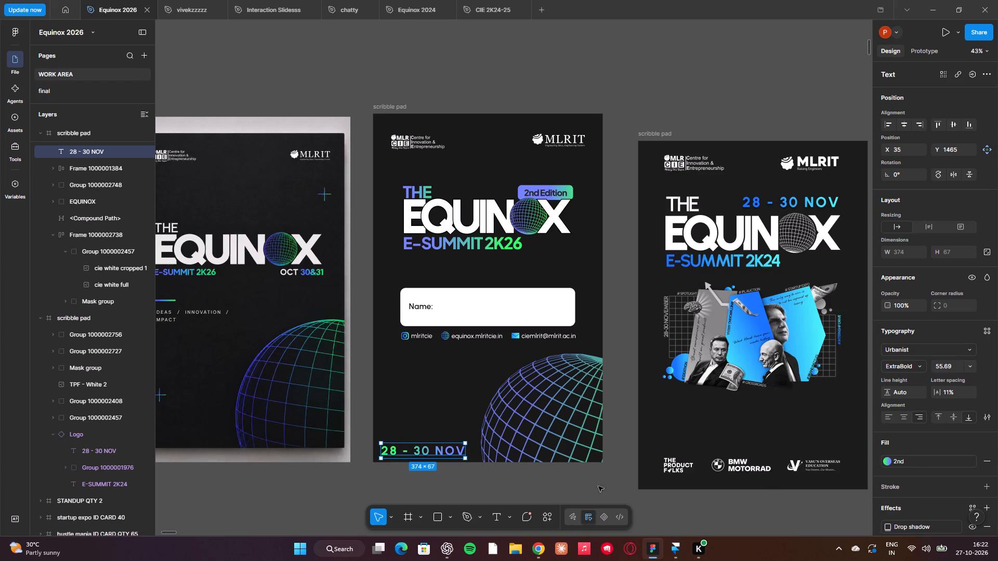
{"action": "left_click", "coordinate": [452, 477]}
Change the date text's fill to solid white, FFFFFF.
{"action": "scroll", "coordinate": [452, 477], "scroll_direction": "right", "scroll_amount": 1}
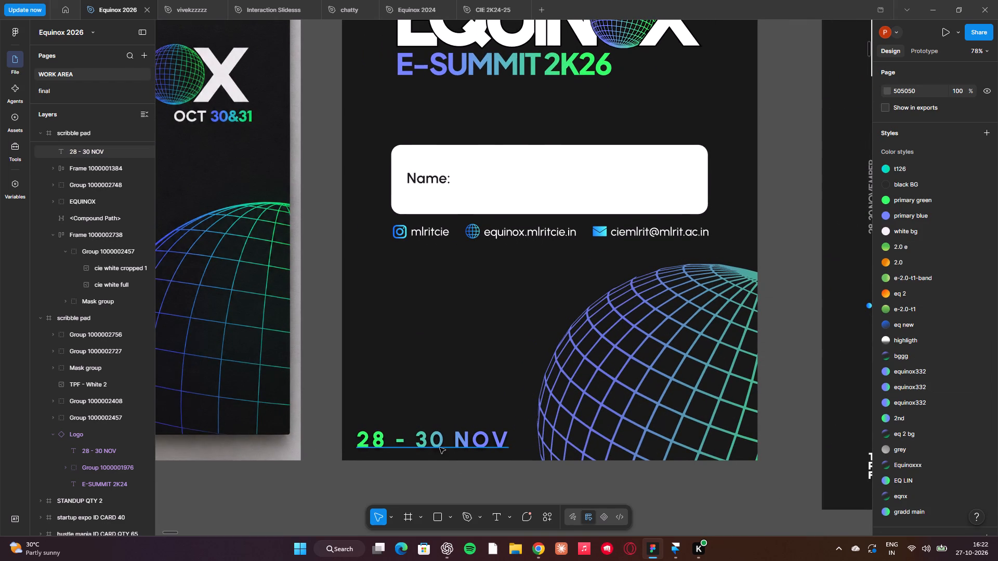
{"action": "left_click", "coordinate": [440, 448]}
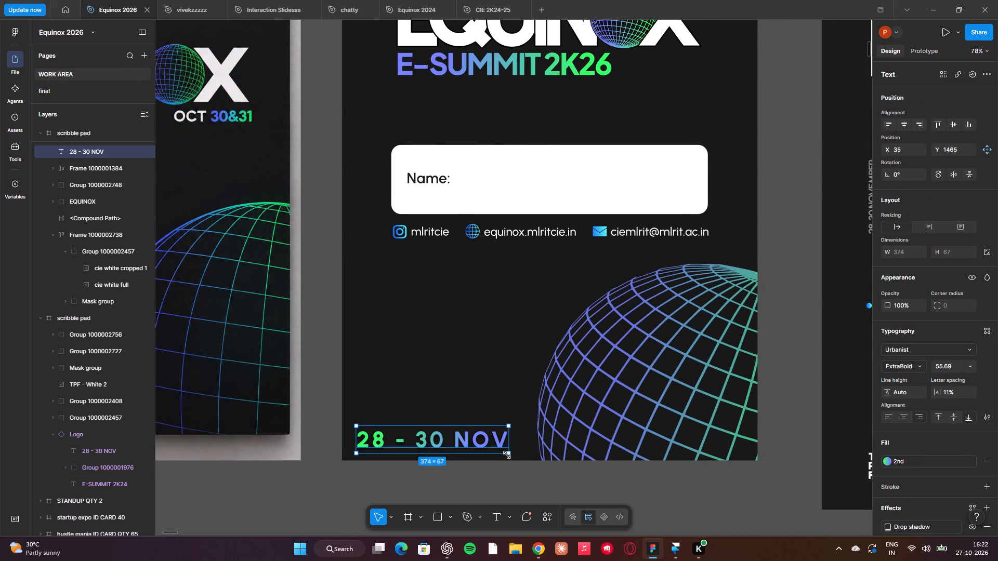
{"action": "scroll", "coordinate": [935, 462], "scroll_direction": "down", "scroll_amount": 1}
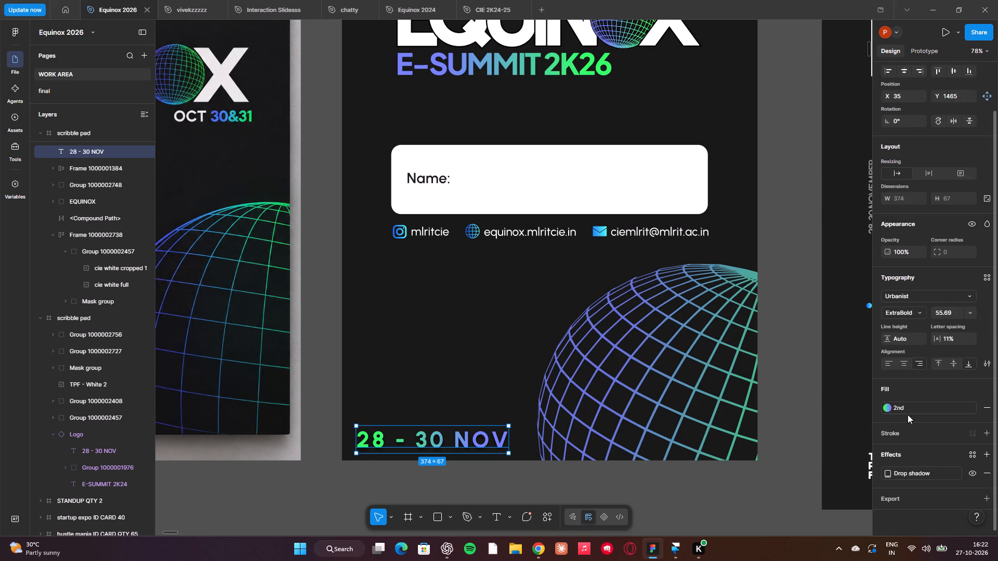
{"action": "left_click", "coordinate": [892, 410]}
{"action": "left_click", "coordinate": [766, 311]}
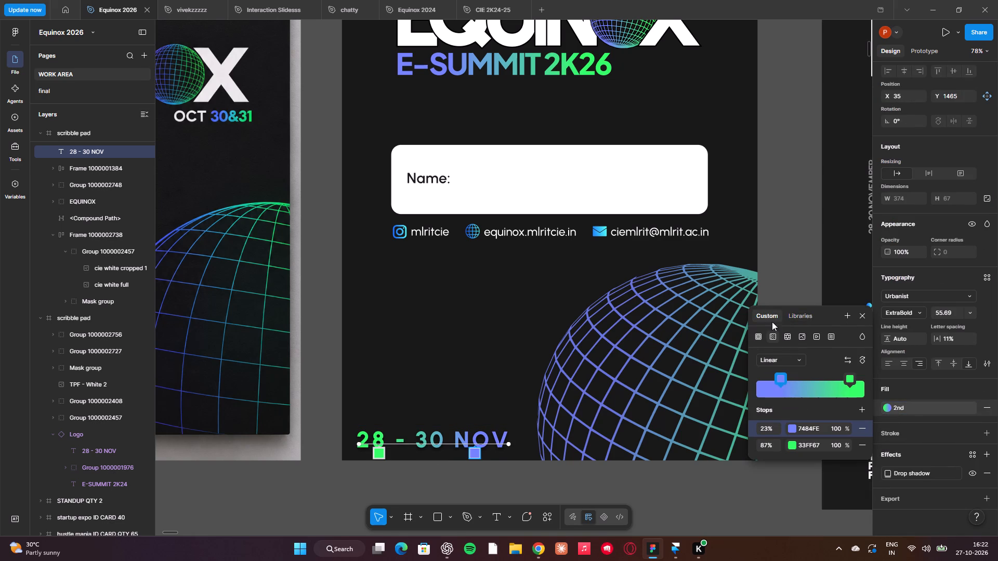
{"action": "left_click", "coordinate": [755, 338]}
{"action": "left_click_drag", "start_coordinate": [775, 356], "coordinate": [747, 221]}
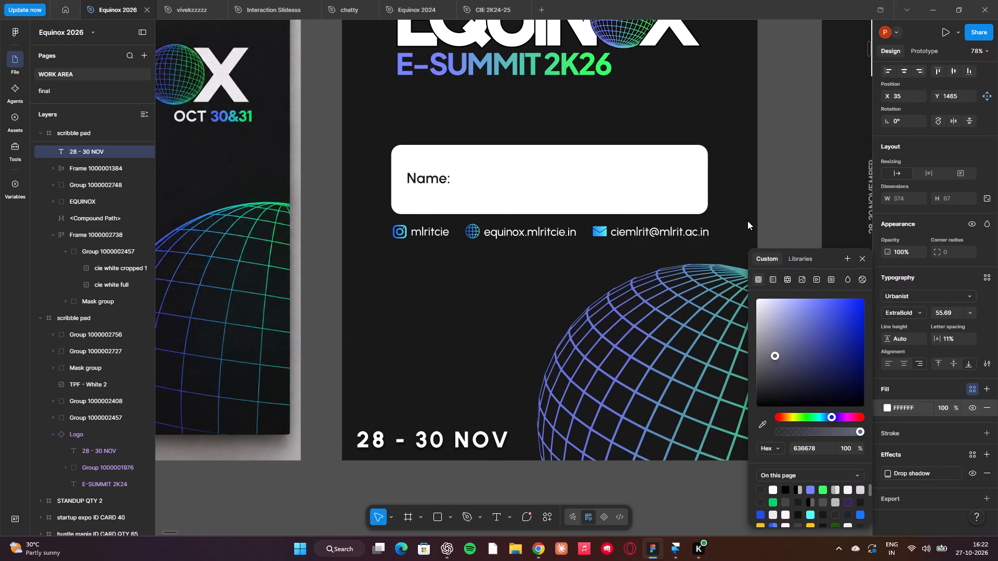
{"action": "left_click_drag", "start_coordinate": [747, 221], "coordinate": [708, 217]}
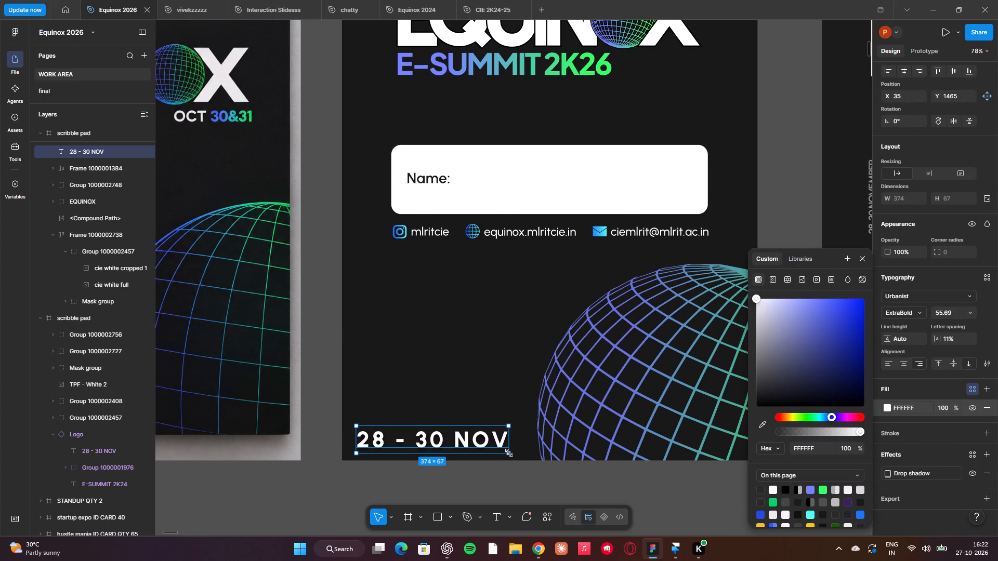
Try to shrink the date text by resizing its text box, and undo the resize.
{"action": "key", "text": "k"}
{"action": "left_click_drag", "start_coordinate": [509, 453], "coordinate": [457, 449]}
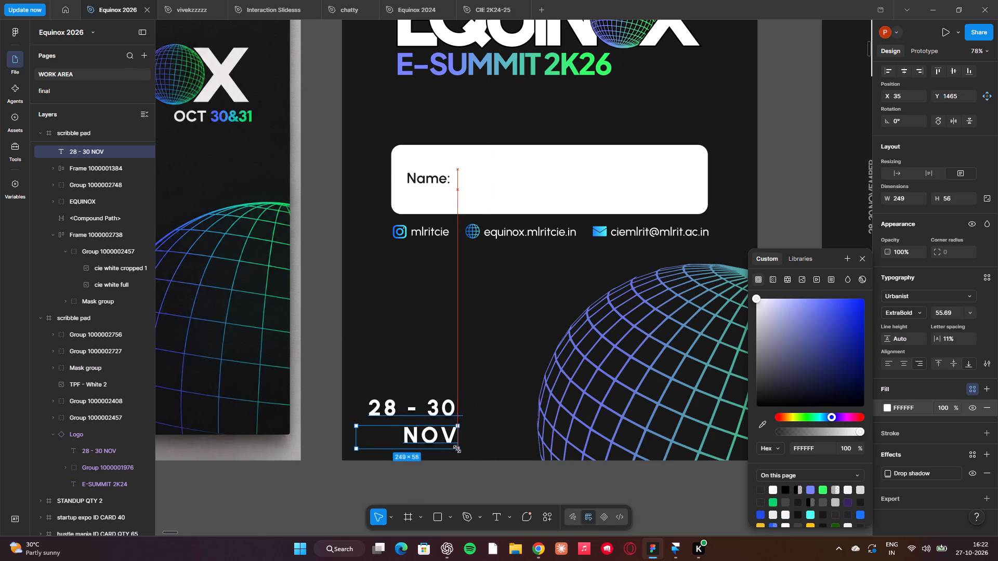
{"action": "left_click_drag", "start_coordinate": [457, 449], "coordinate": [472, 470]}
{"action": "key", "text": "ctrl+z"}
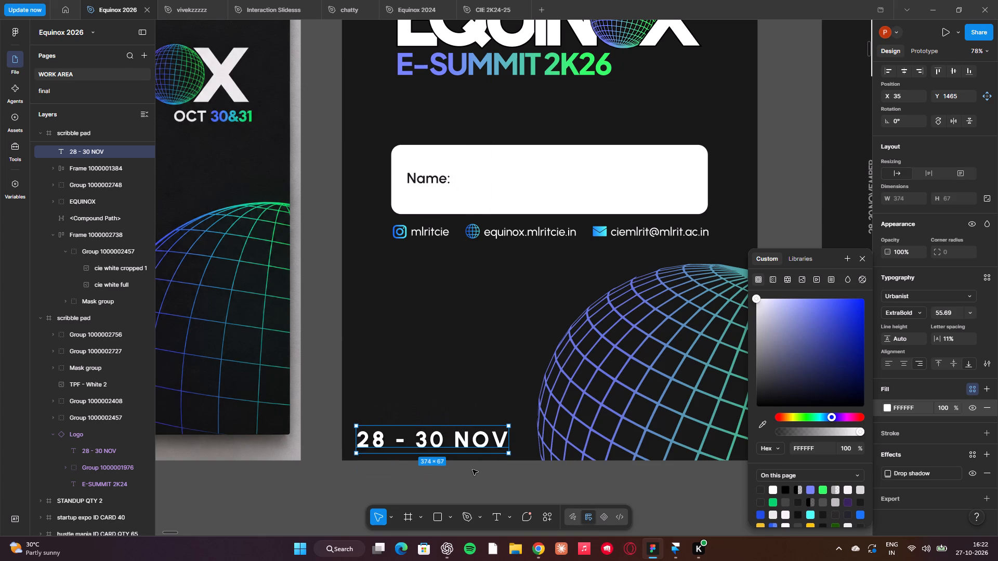
Scale the white date text down proportionally to 274 × 49.
{"action": "left_click", "coordinate": [472, 470]}
{"action": "left_click", "coordinate": [481, 448]}
{"action": "left_click", "coordinate": [511, 455]}
{"action": "key", "text": "k"}
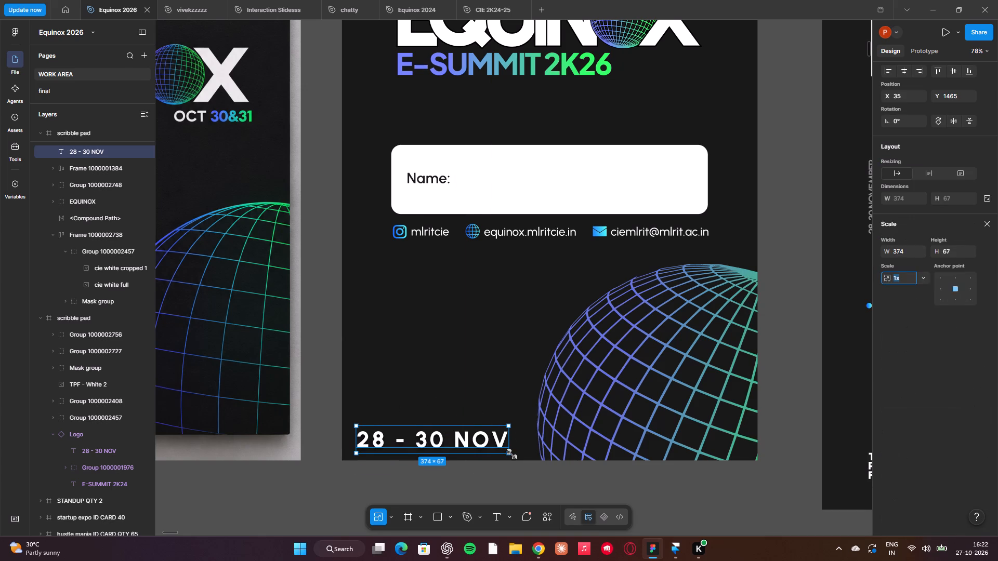
{"action": "left_click_drag", "start_coordinate": [511, 455], "coordinate": [414, 446]}
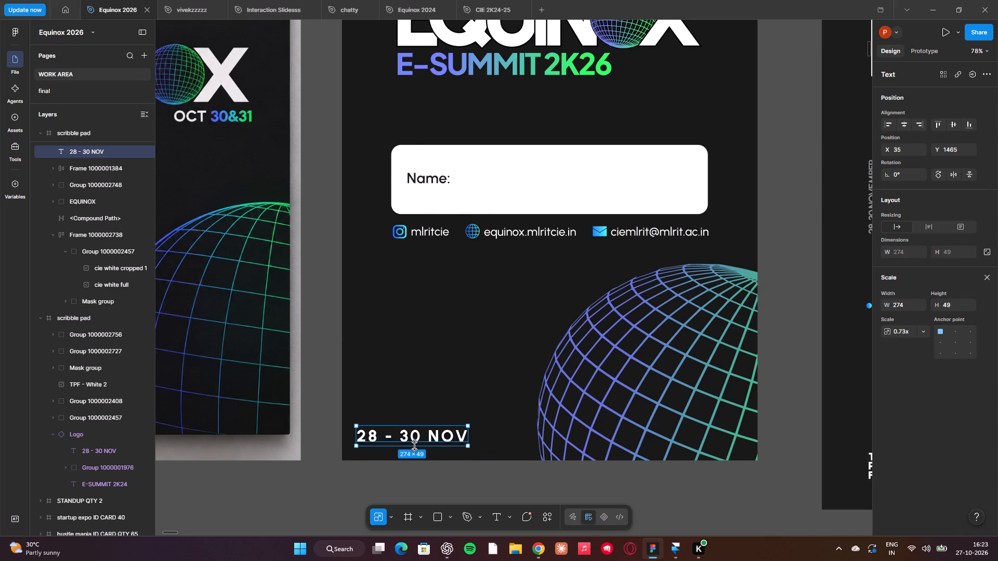
Reposition the date text to X 153, Y 1245, beneath the contact row and beside the corner globe.
{"action": "left_click_drag", "start_coordinate": [413, 439], "coordinate": [474, 349]}
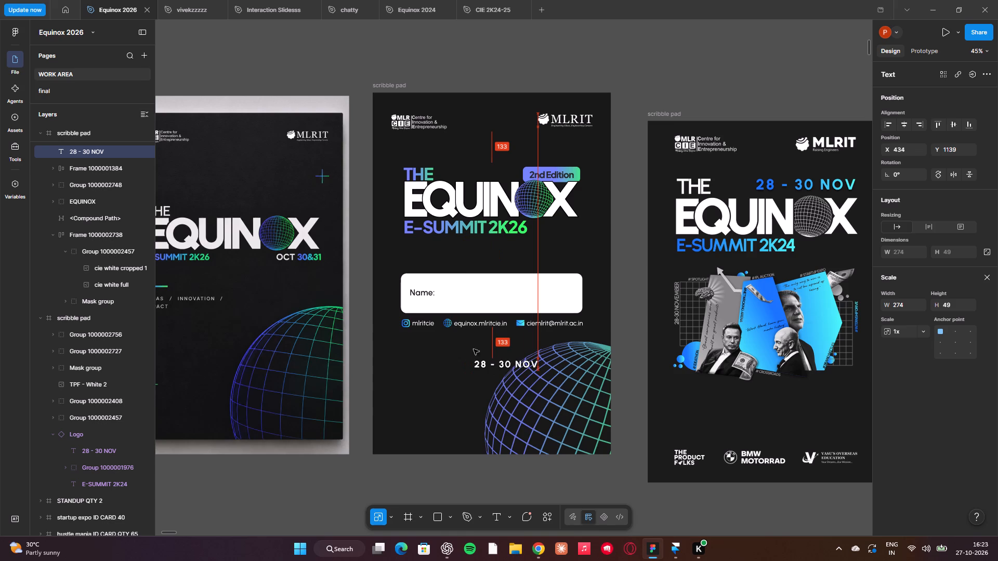
{"action": "left_click_drag", "start_coordinate": [474, 349], "coordinate": [442, 243]}
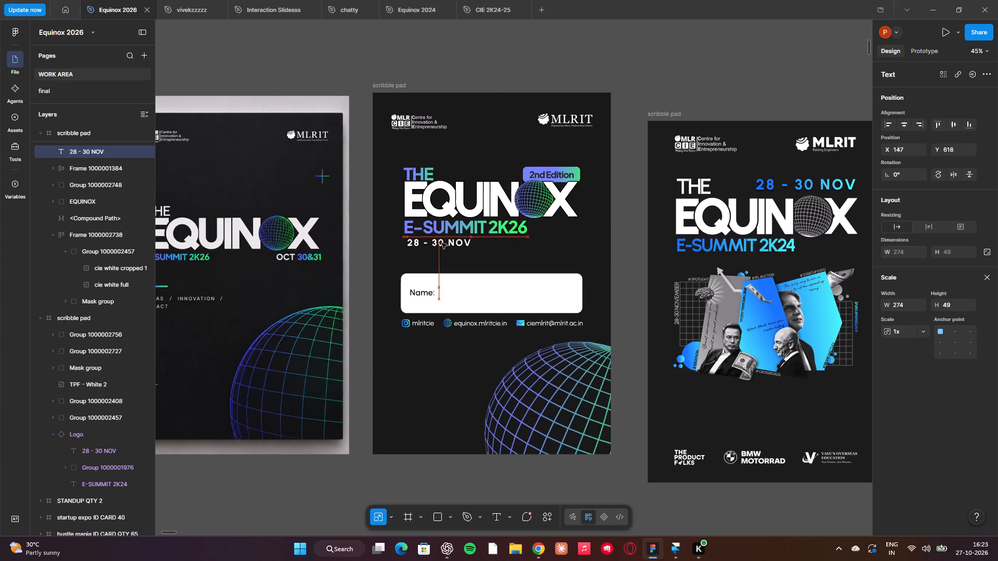
{"action": "left_click_drag", "start_coordinate": [442, 243], "coordinate": [428, 359]}
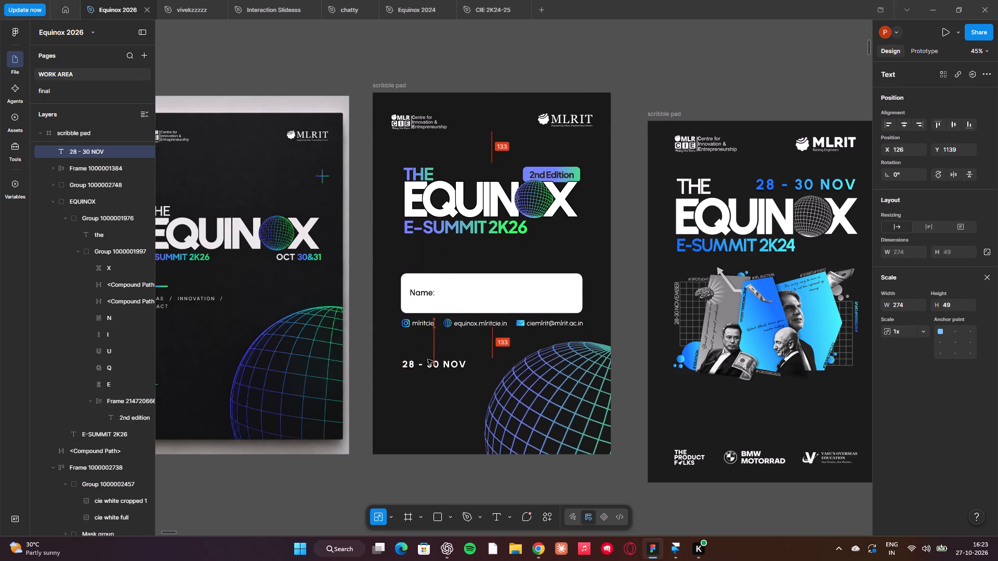
{"action": "left_click_drag", "start_coordinate": [428, 359], "coordinate": [441, 388]}
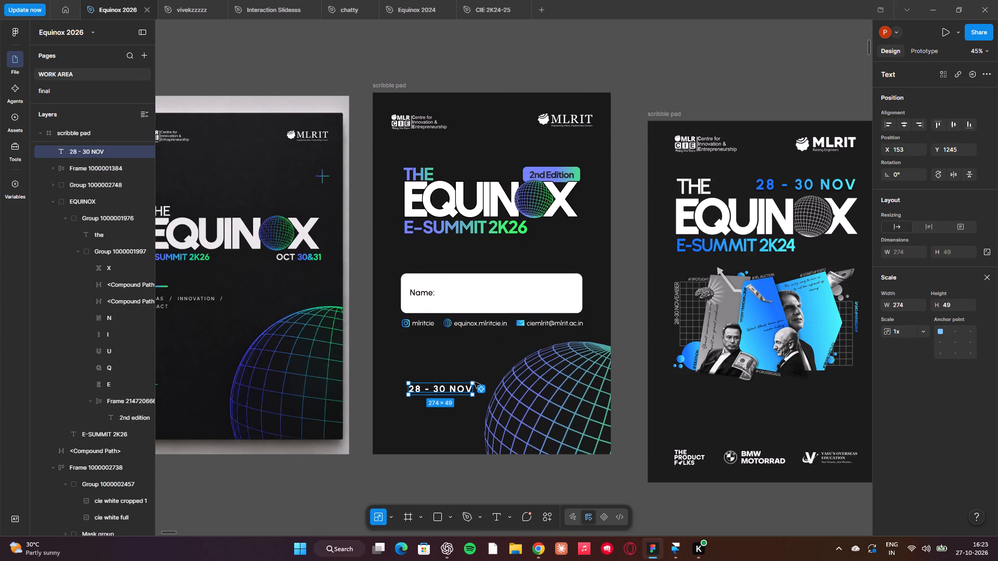
Scale the white date text up proportionally to 302 × 54.
{"action": "left_click_drag", "start_coordinate": [471, 383], "coordinate": [478, 370]}
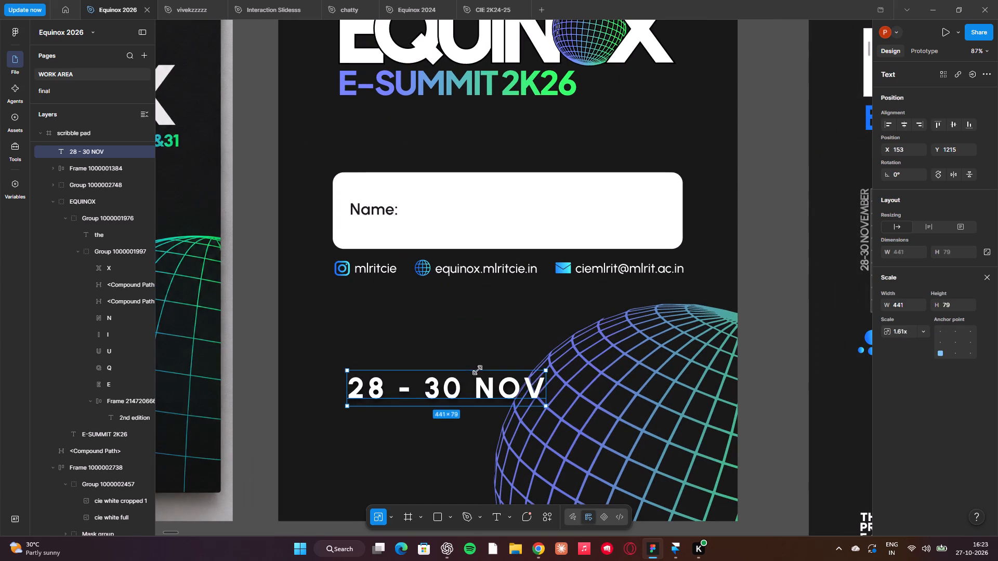
{"action": "left_click_drag", "start_coordinate": [478, 370], "coordinate": [465, 382]}
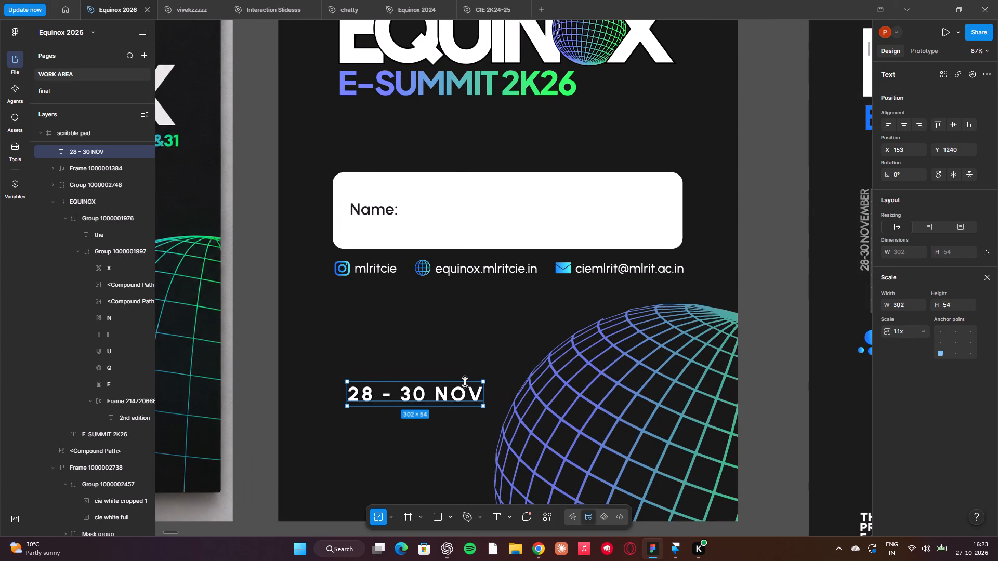
Move the date text to just above the white Name box, lining up its right end with the box's right edge.
{"action": "scroll", "coordinate": [465, 382], "scroll_direction": "up", "scroll_amount": 1}
{"action": "left_click_drag", "start_coordinate": [430, 424], "coordinate": [422, 475]}
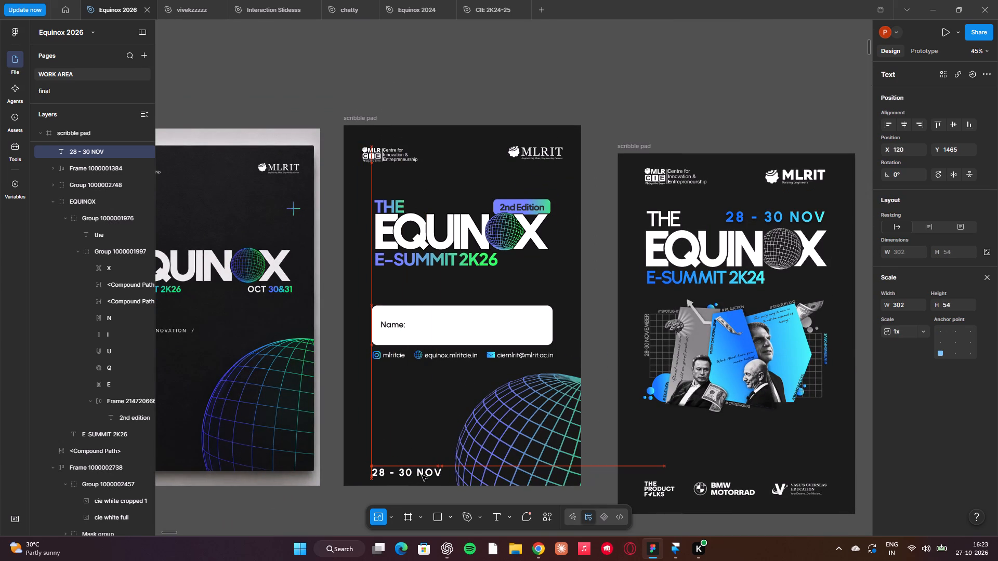
{"action": "left_click_drag", "start_coordinate": [422, 475], "coordinate": [554, 324]}
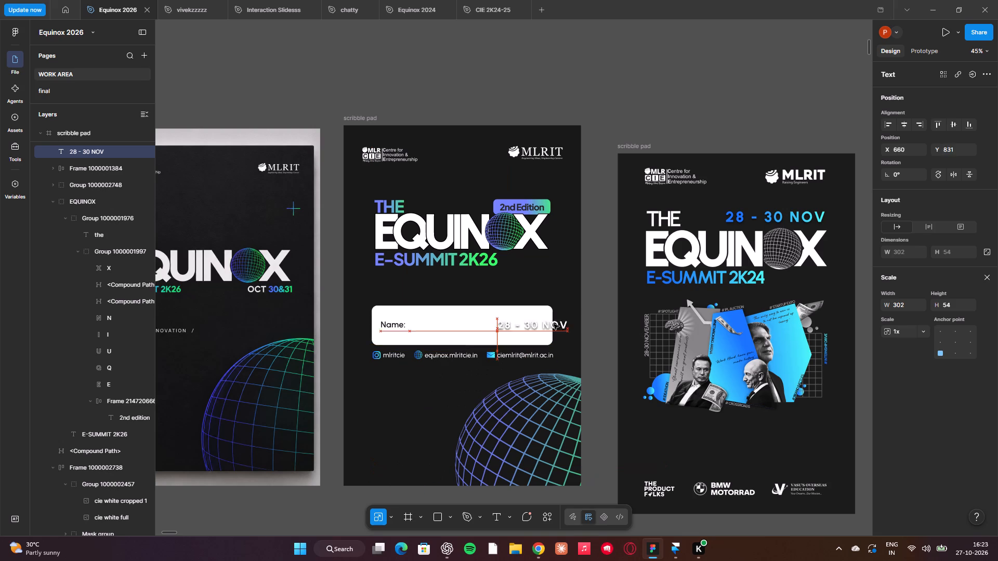
{"action": "left_click_drag", "start_coordinate": [554, 324], "coordinate": [532, 296]}
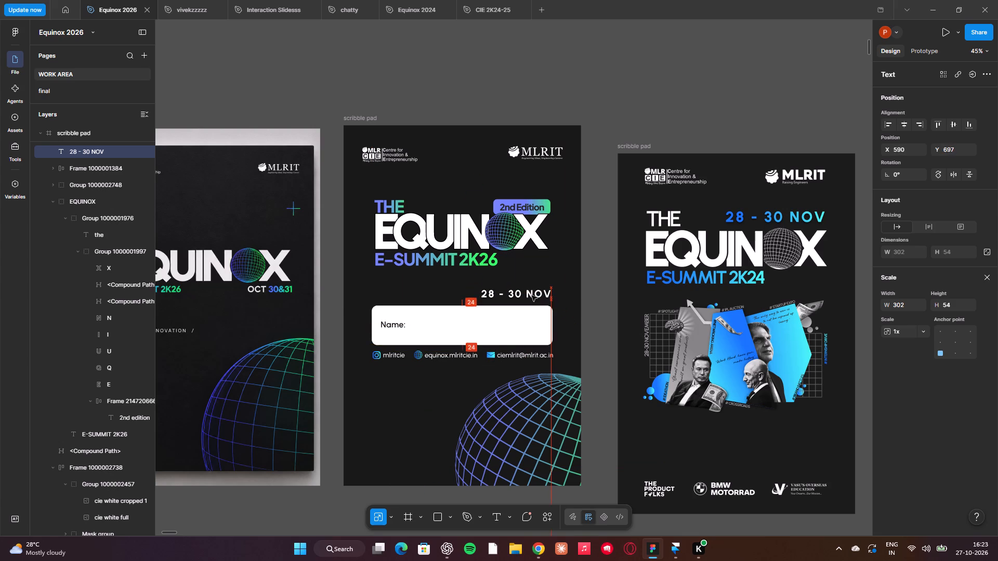
{"action": "left_click_drag", "start_coordinate": [532, 296], "coordinate": [531, 303]}
{"action": "left_click", "coordinate": [680, 300]}
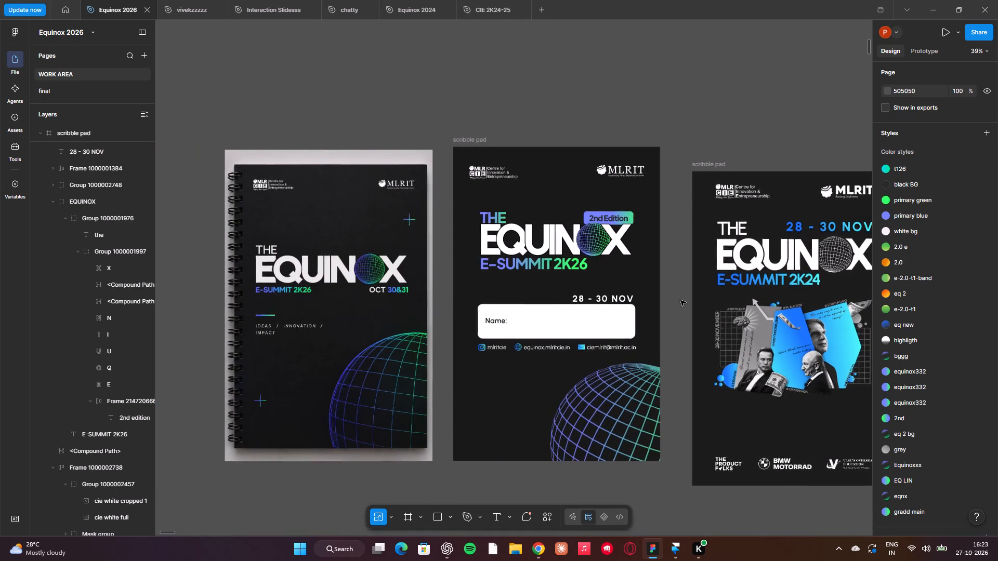
Close the Figma window after a last view of the finished scribble pad cover.
{"action": "scroll", "coordinate": [680, 300], "scroll_direction": "left", "scroll_amount": 1}
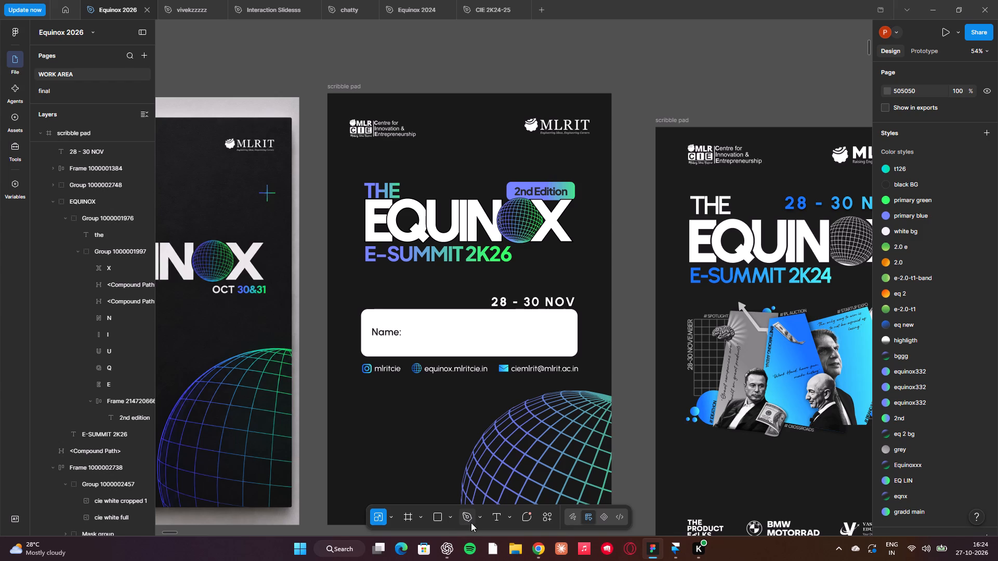
{"action": "left_click", "coordinate": [997, 0]}
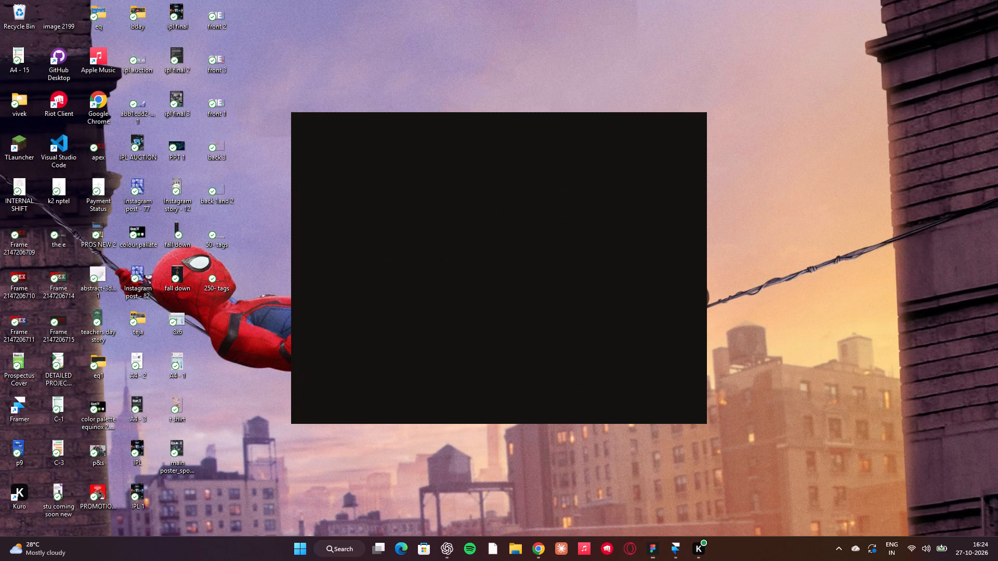
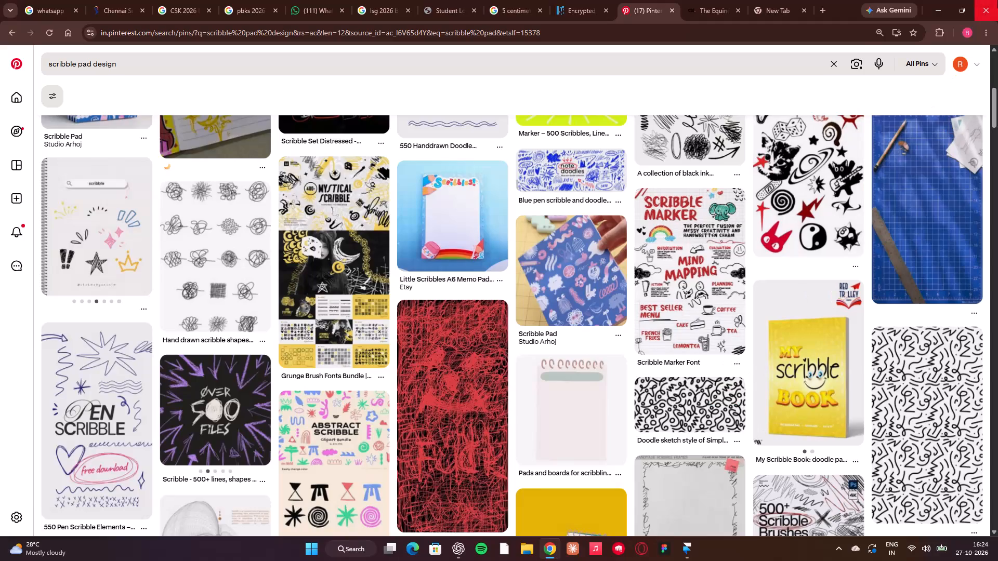
Close the remaining Chrome, Framer and ChatGPT windows, leaving the desktop clear.
{"action": "left_click", "coordinate": [997, 0]}
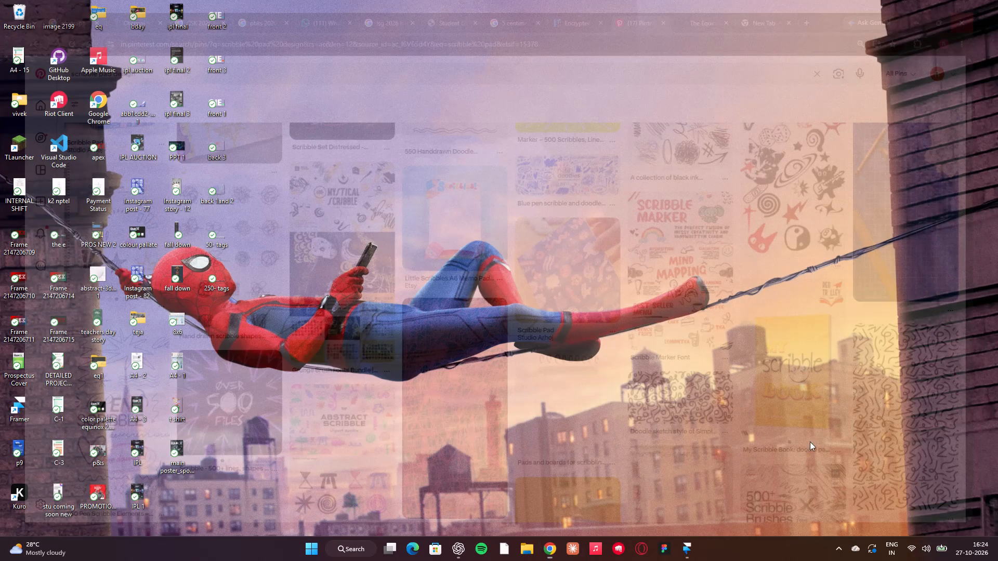
{"action": "left_click", "coordinate": [681, 553]}
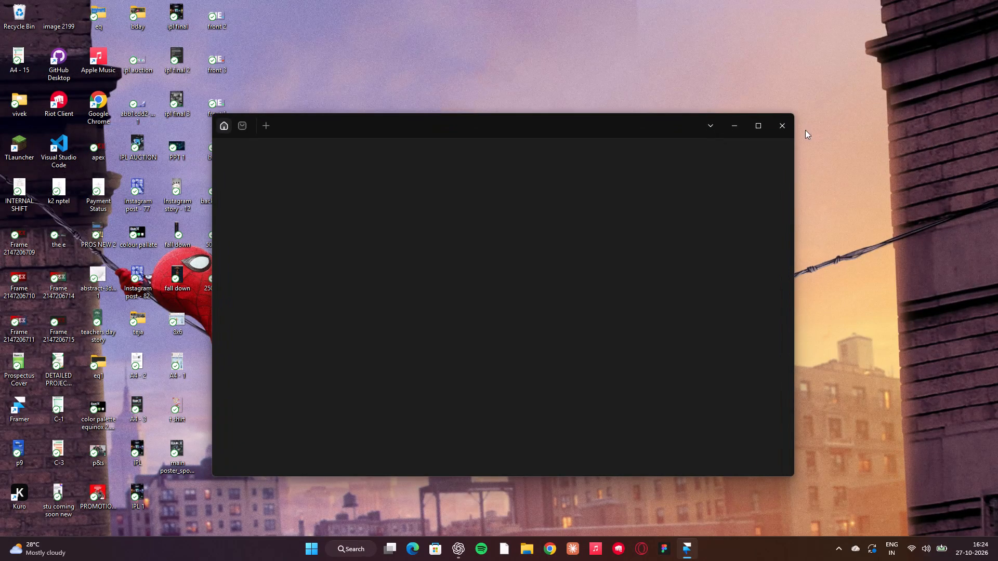
{"action": "left_click", "coordinate": [773, 128]}
{"action": "left_click", "coordinate": [458, 550]}
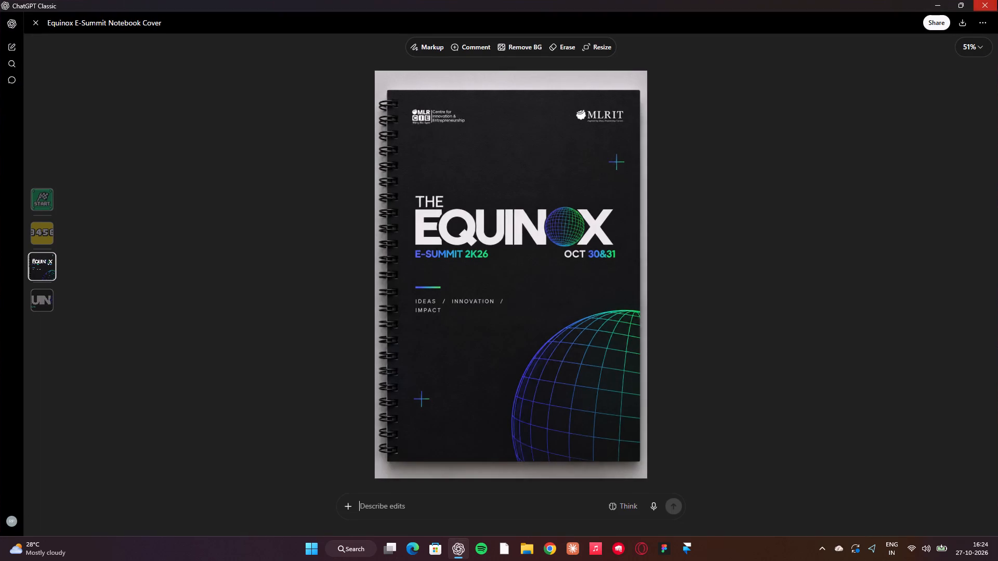
{"action": "left_click", "coordinate": [997, 0]}
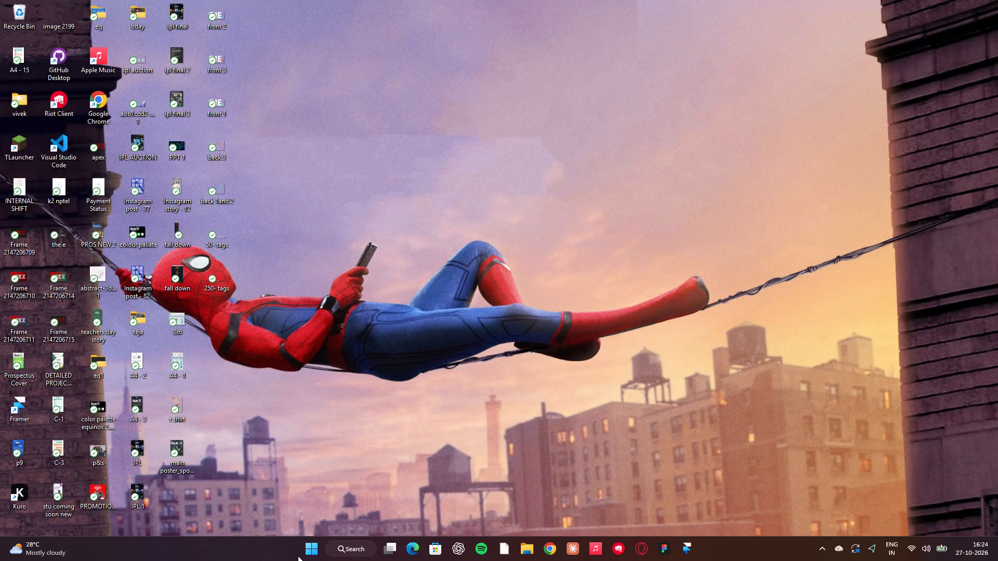
Open the computer's power options for shutting down.
{"action": "key", "text": "F17"}
{"action": "left_click", "coordinate": [307, 552]}
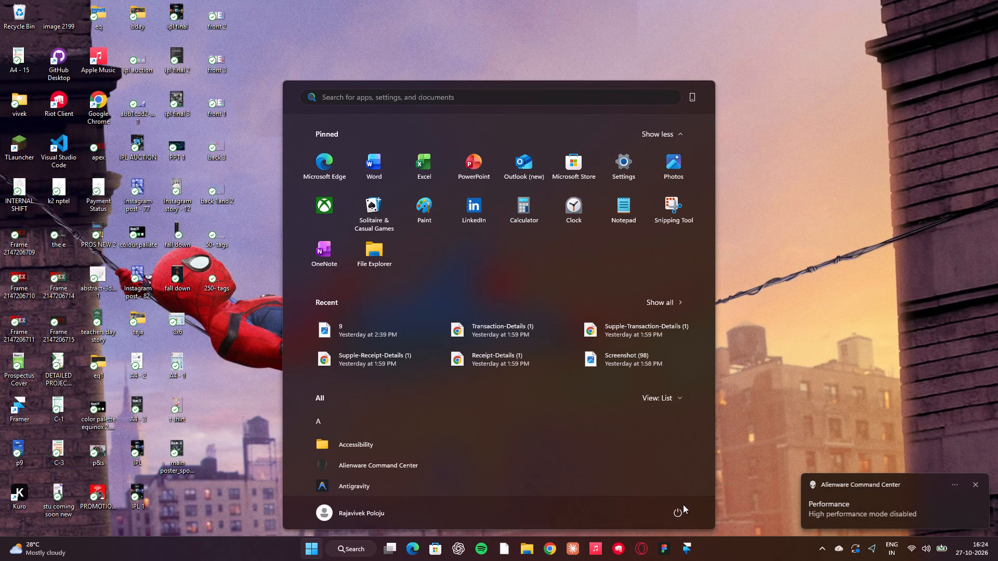
{"action": "left_click", "coordinate": [677, 510]}
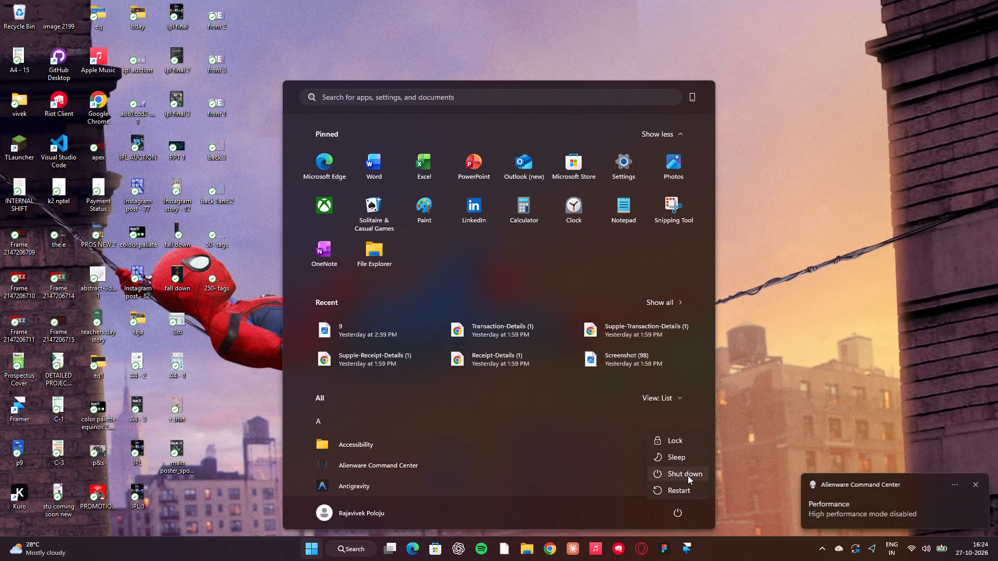